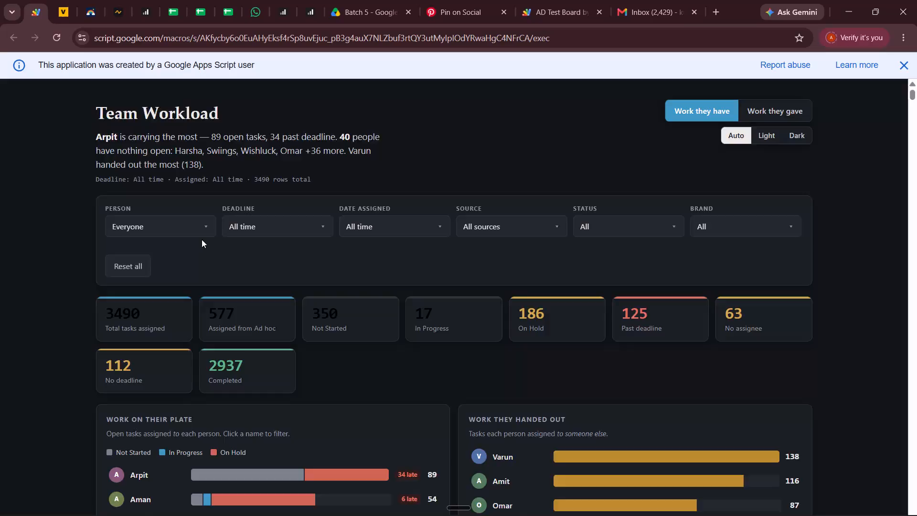
Filter the Team Workload dashboard by person to Anurag and Arpit.
left_click(198, 231)
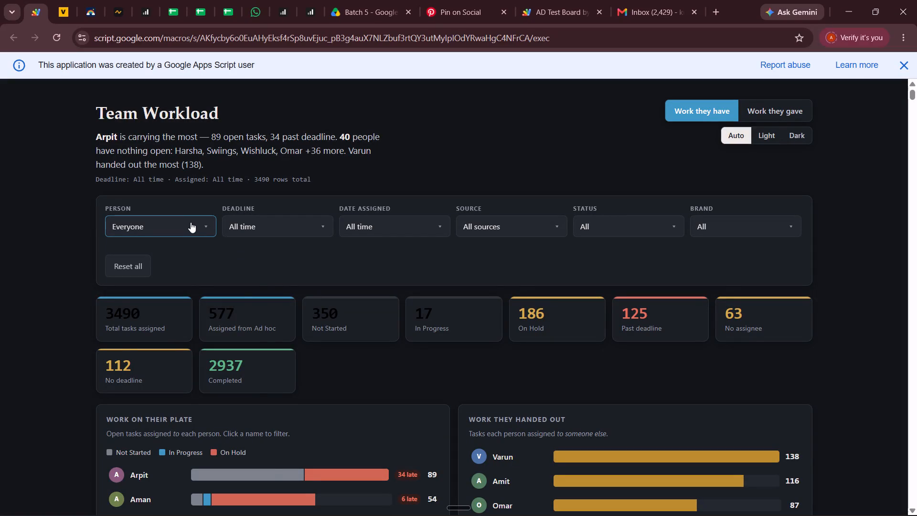
left_click(190, 222)
scroll(147, 334, "down", 1)
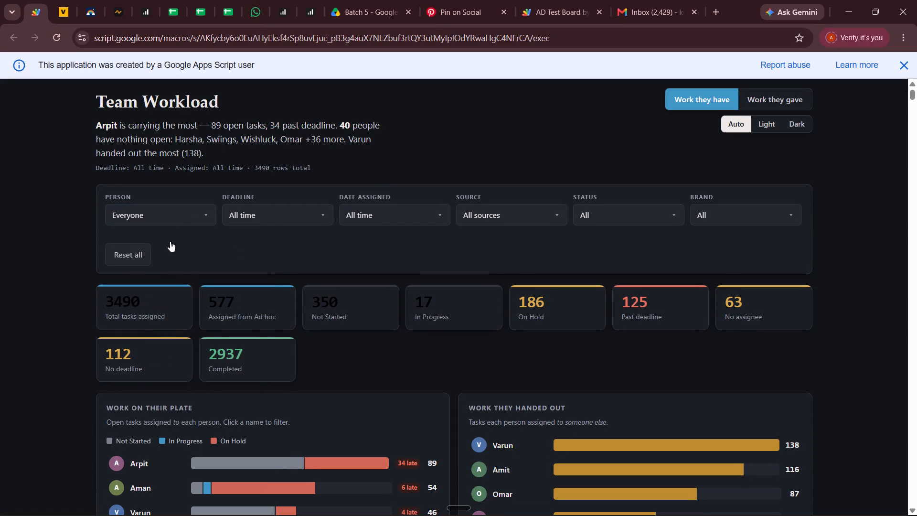
left_click(175, 219)
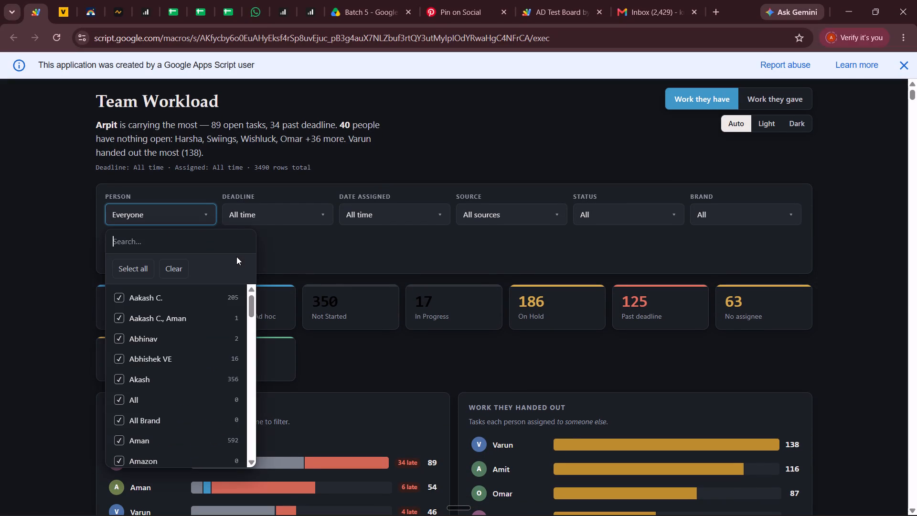
left_click(236, 257)
scroll(200, 337, "down", 1)
scroll(200, 337, "up", 2)
scroll(200, 337, "down", 2)
scroll(176, 361, "up", 7)
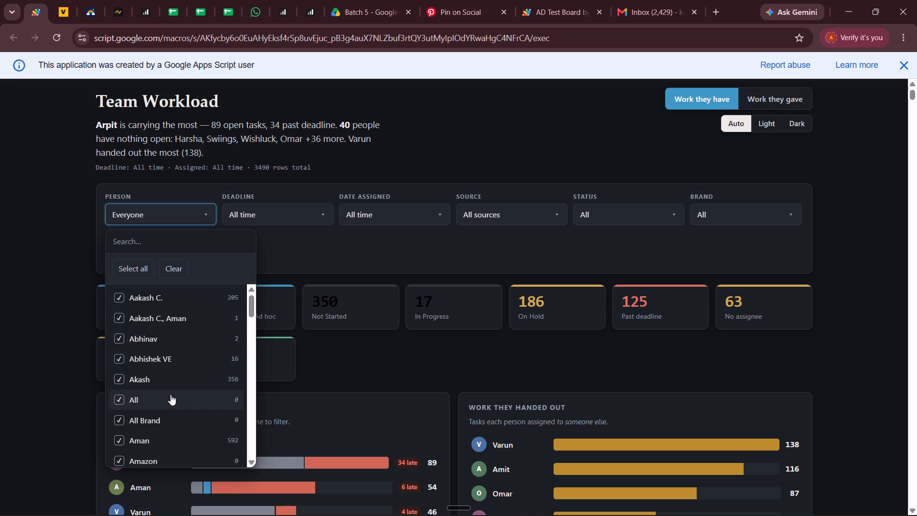
scroll(170, 424, "down", 2)
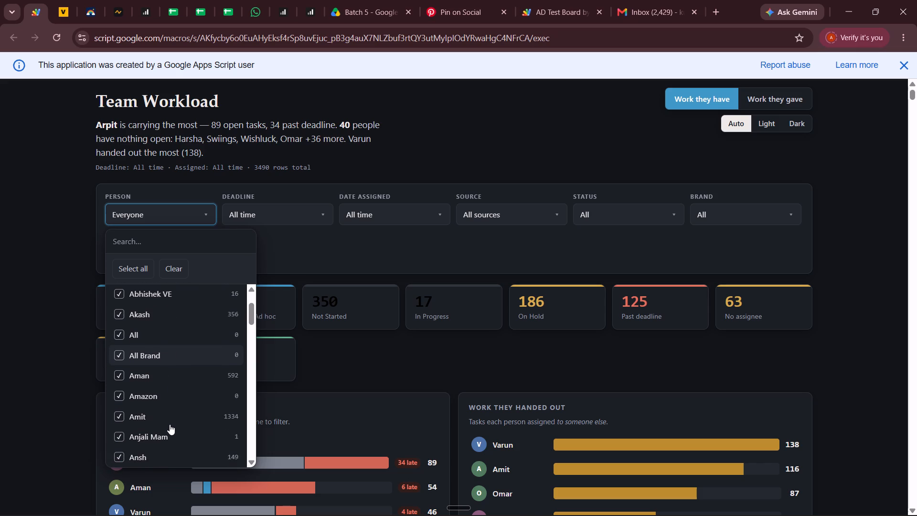
scroll(170, 424, "down", 3)
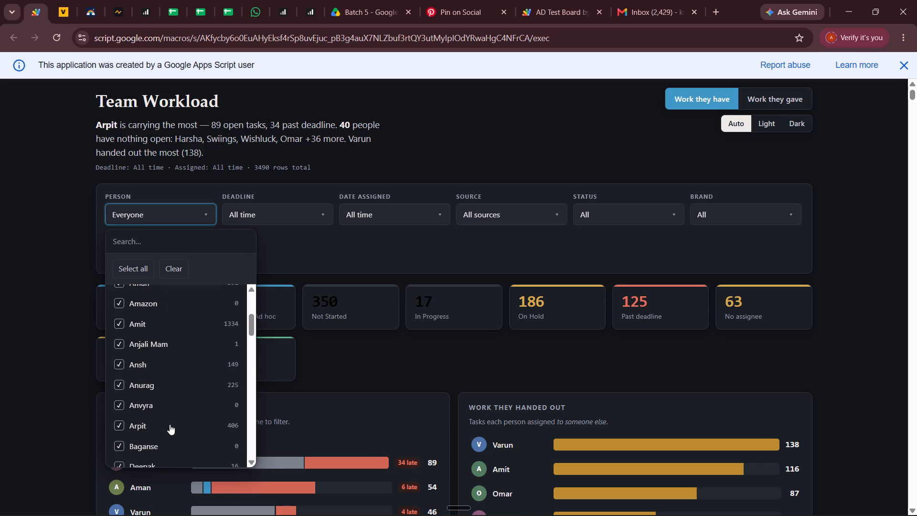
left_click(160, 391)
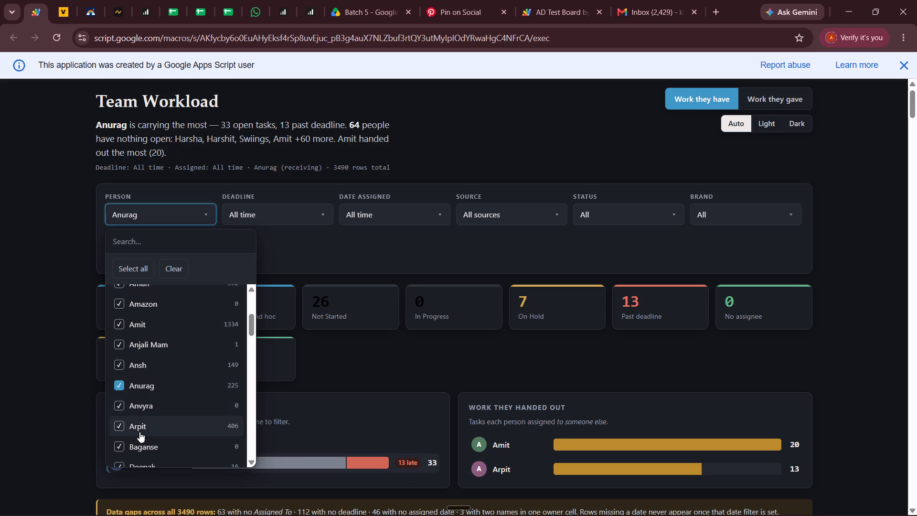
left_click(116, 427)
Add Prateek and Sonal to the person filter selection.
scroll(185, 430, "down", 1)
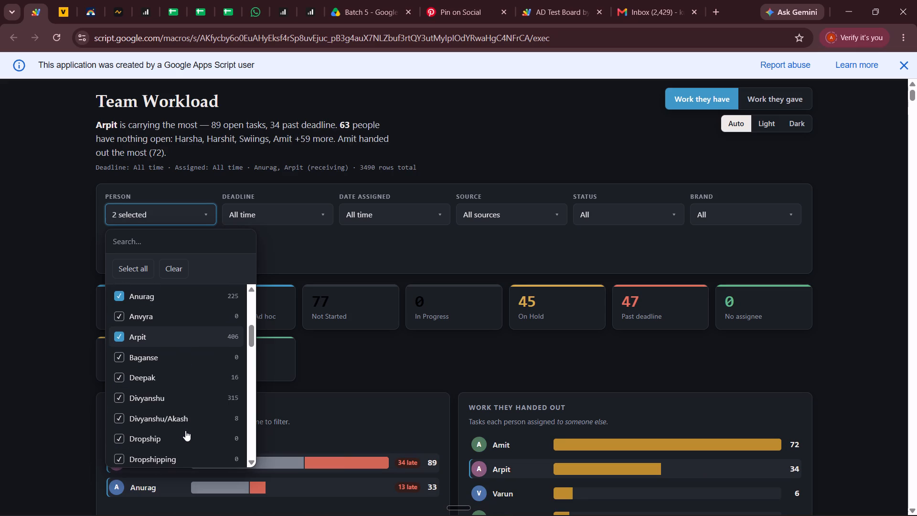
scroll(185, 430, "down", 2)
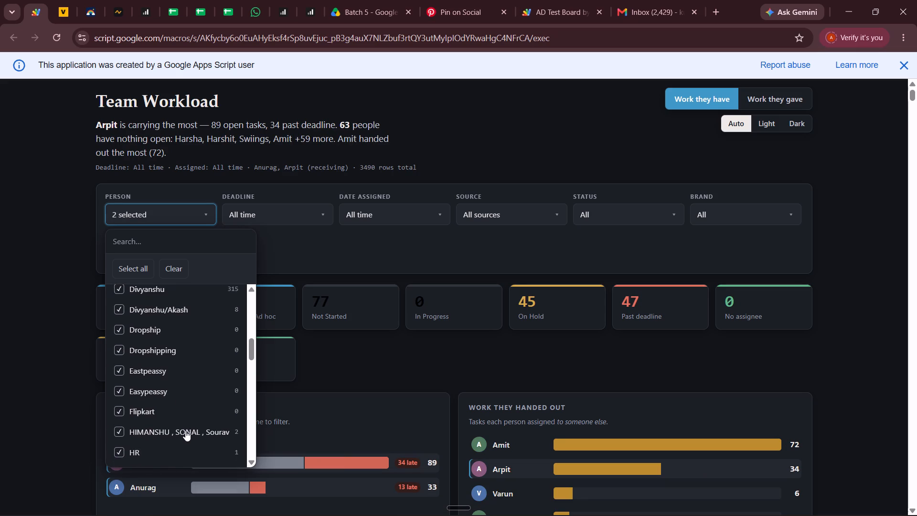
scroll(185, 430, "down", 5)
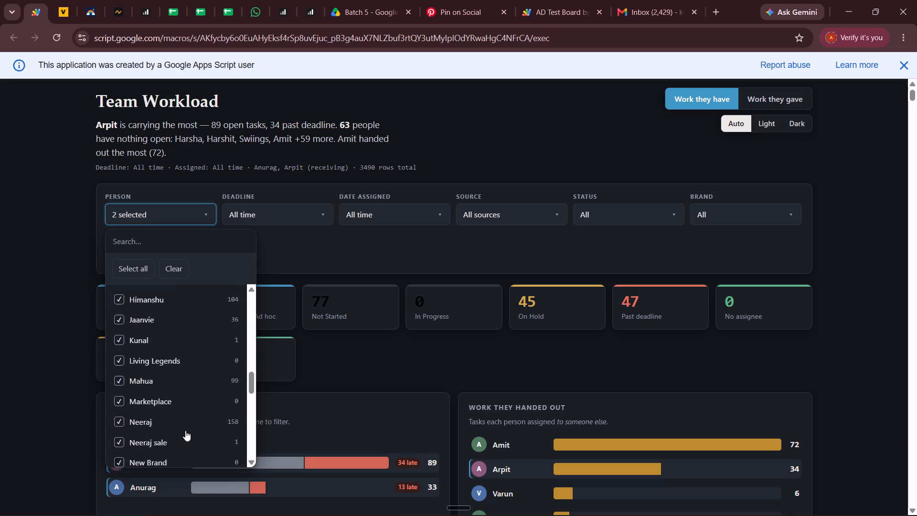
scroll(185, 430, "down", 2)
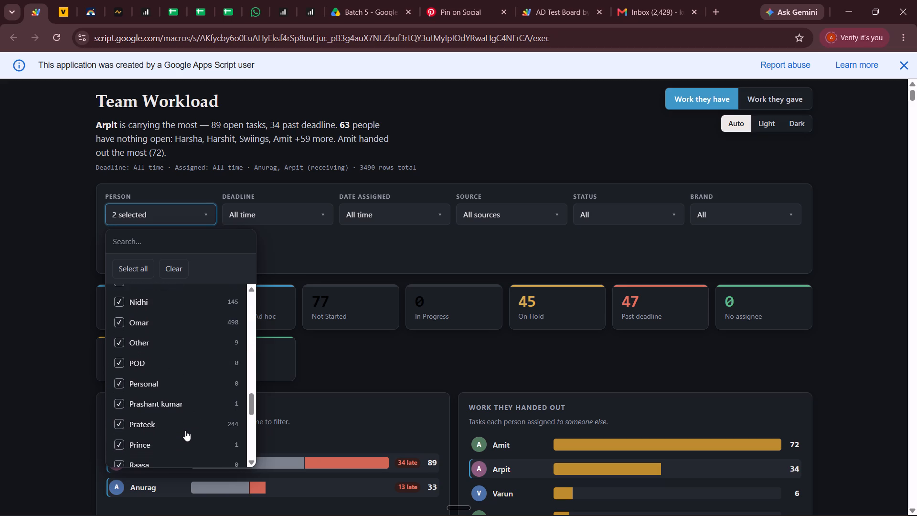
left_click(177, 419)
scroll(177, 419, "down", 2)
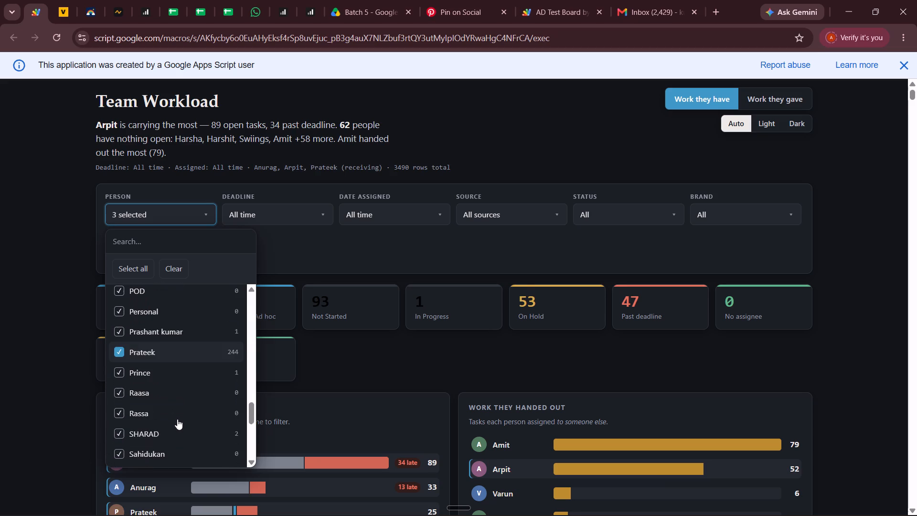
scroll(177, 419, "down", 2)
left_click(142, 415)
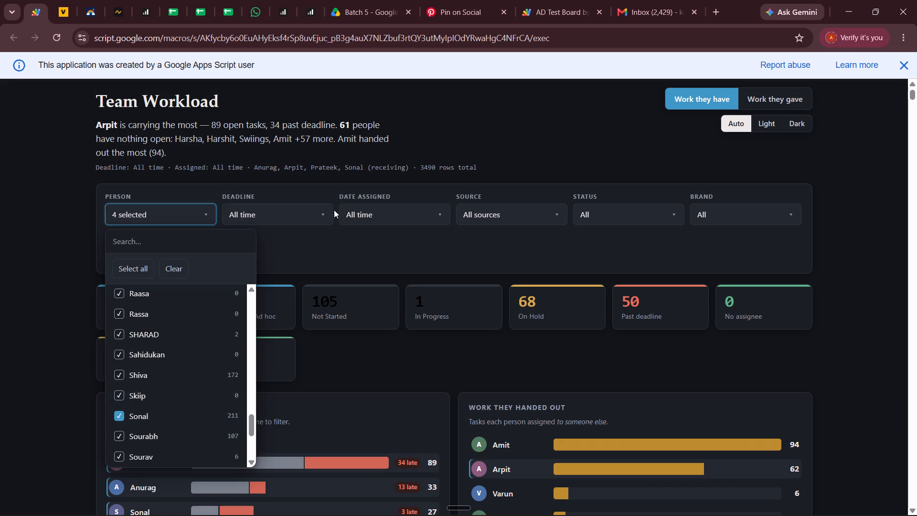
Set the deadline filter to Today.
left_click(310, 208)
left_click(284, 259)
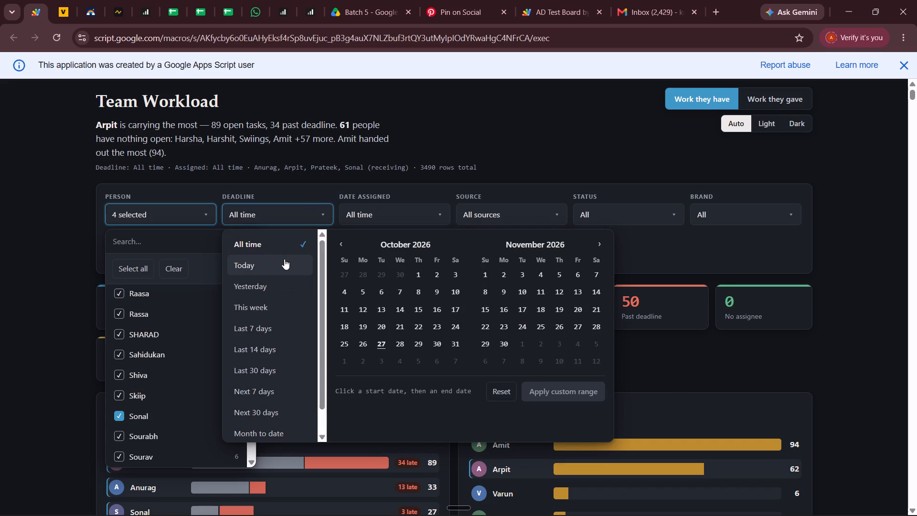
left_click(417, 361)
Review the filtered task list, checking each task's assignee, deadline and status.
scroll(417, 361, "down", 6)
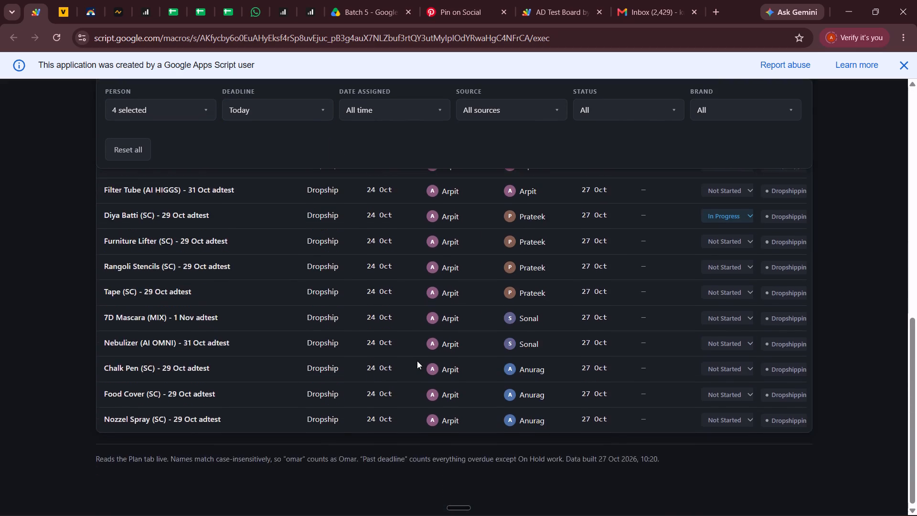
scroll(417, 361, "down", 1)
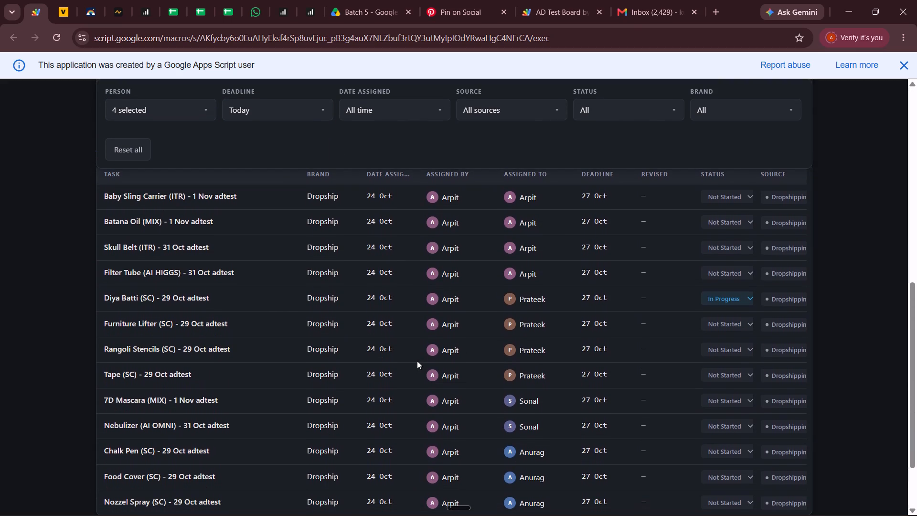
scroll(417, 361, "down", 1)
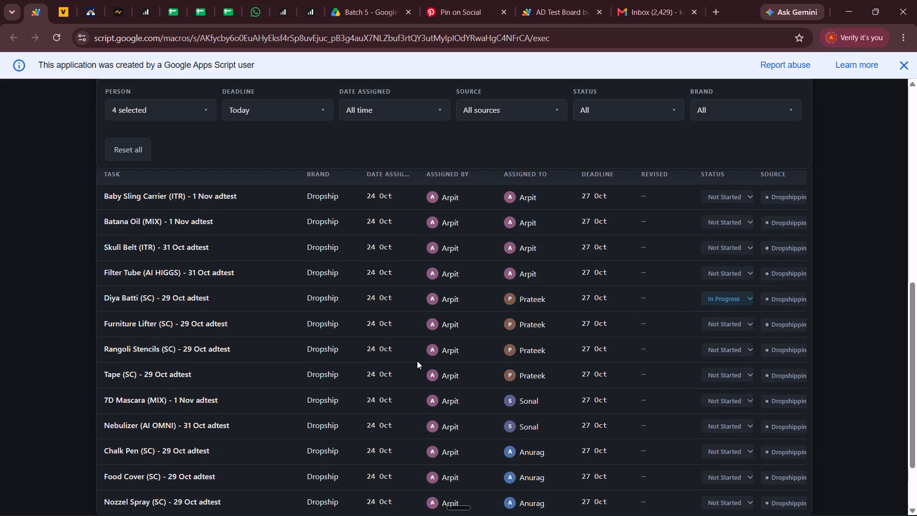
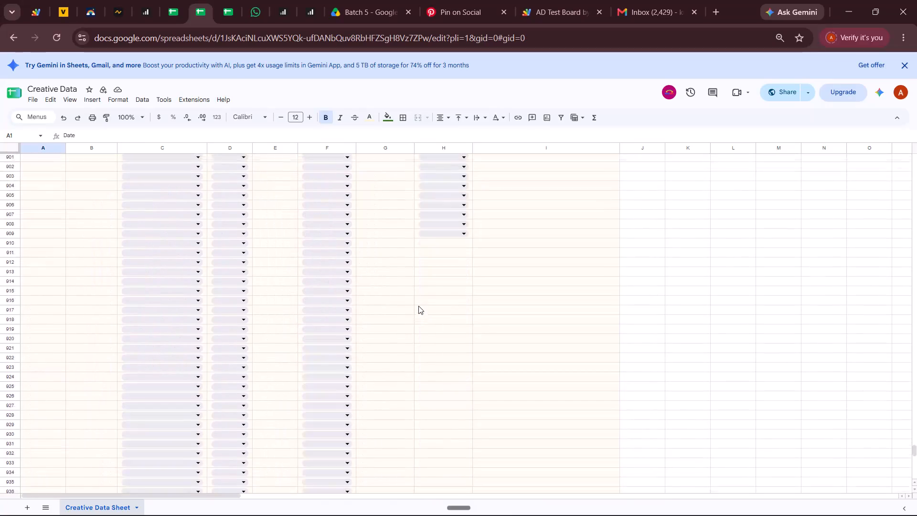
Examine the most recent October entries at the end of the Creative Data sheet.
scroll(418, 306, "up", 3)
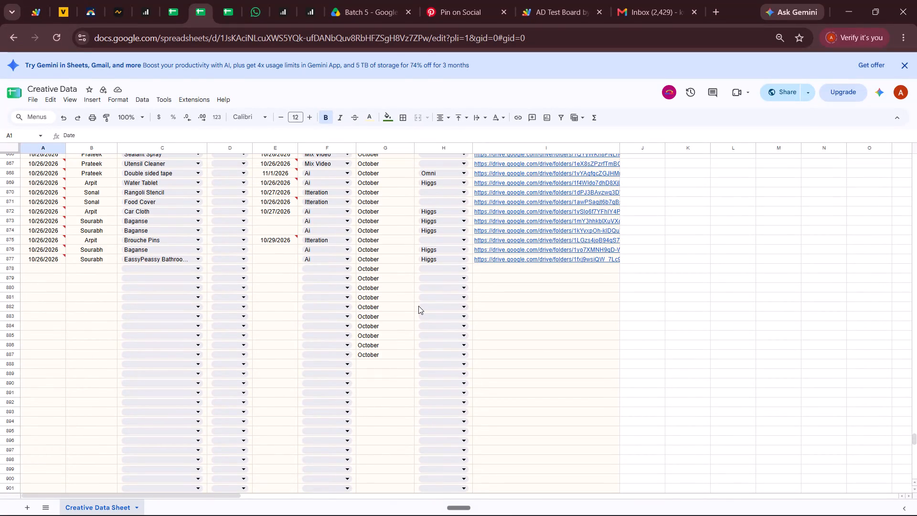
scroll(418, 306, "up", 1)
Switch to the AI Video Production FMS spreadsheet to view its form responses.
left_click(177, 0)
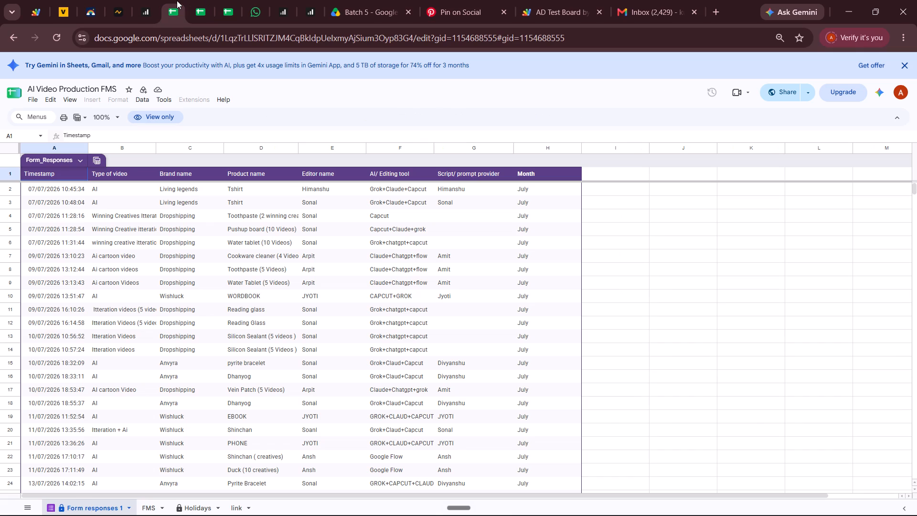
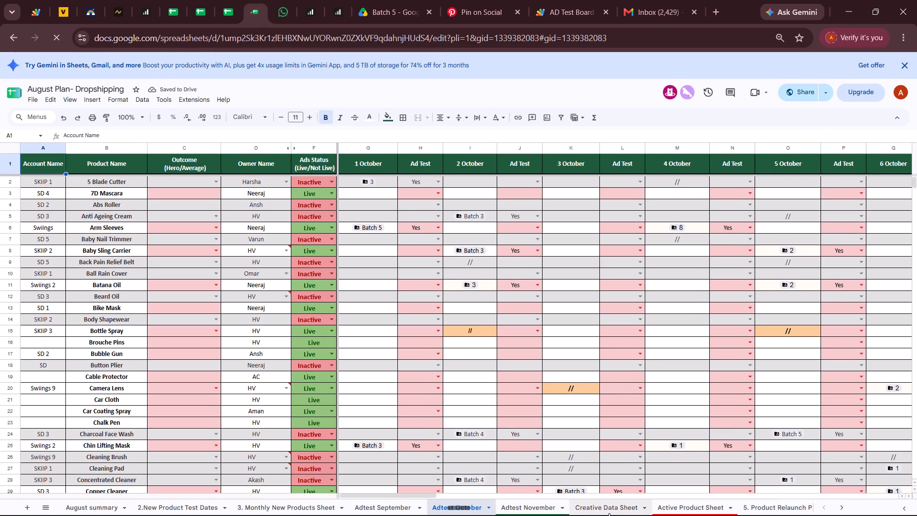
Open the Work Assignments sheet in the August Plan- Dropshipping spreadsheet and look through the assigned September tasks.
scroll(608, 513, "left", 10)
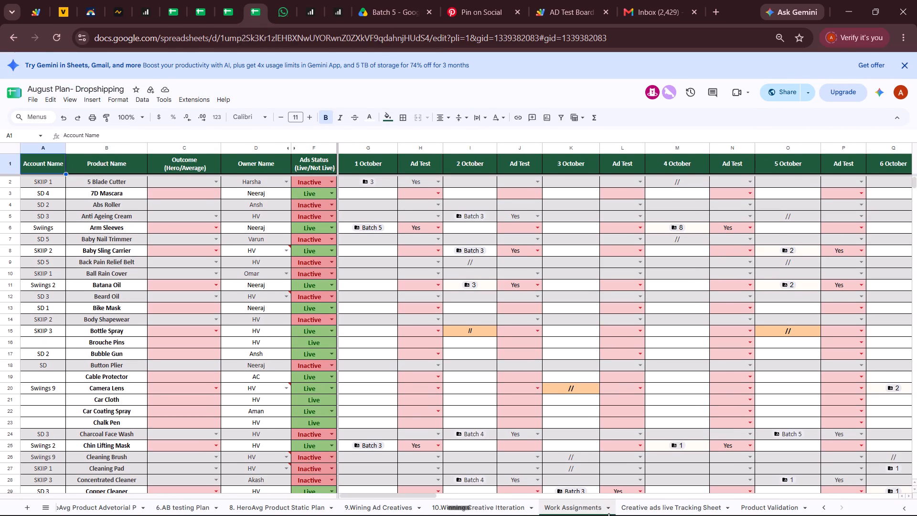
left_click(571, 508)
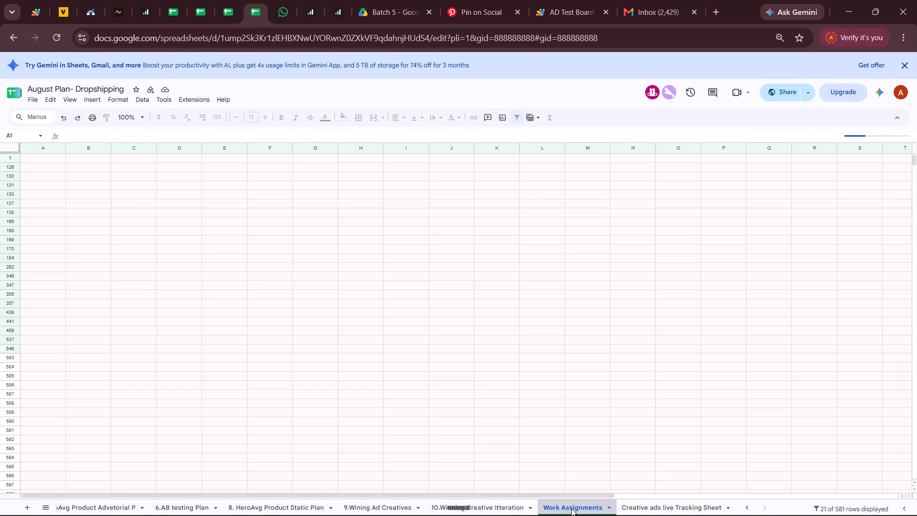
scroll(421, 305, "down", 6)
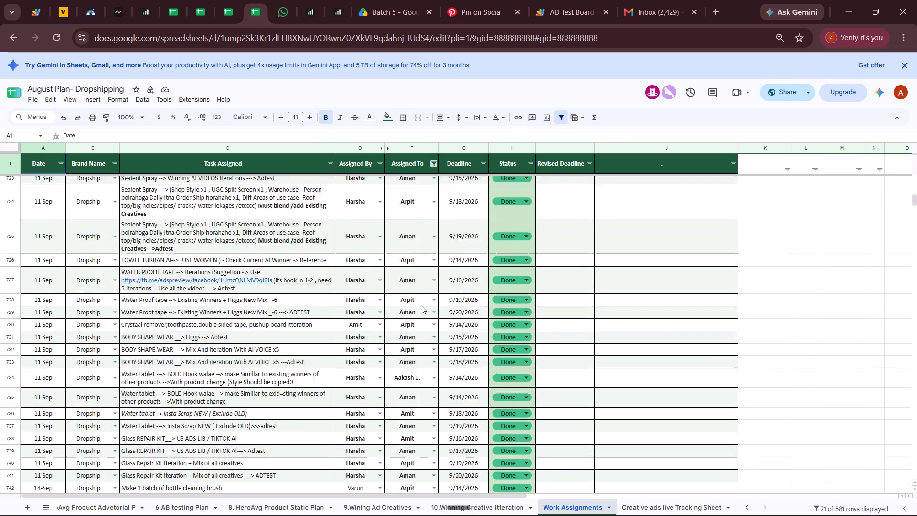
Enter 25/10/2026 as the date in row 1753, the first empty row of the Work Assignments sheet.
scroll(421, 305, "down", 14)
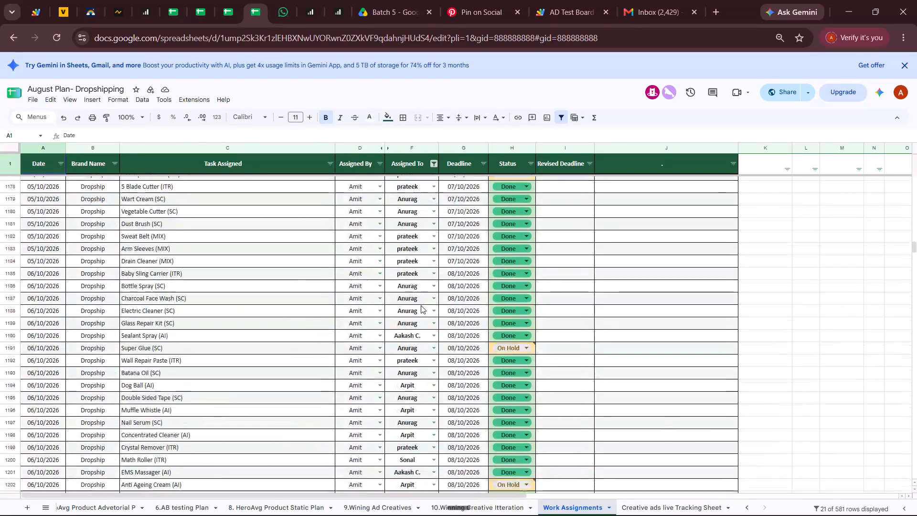
scroll(421, 305, "down", 6)
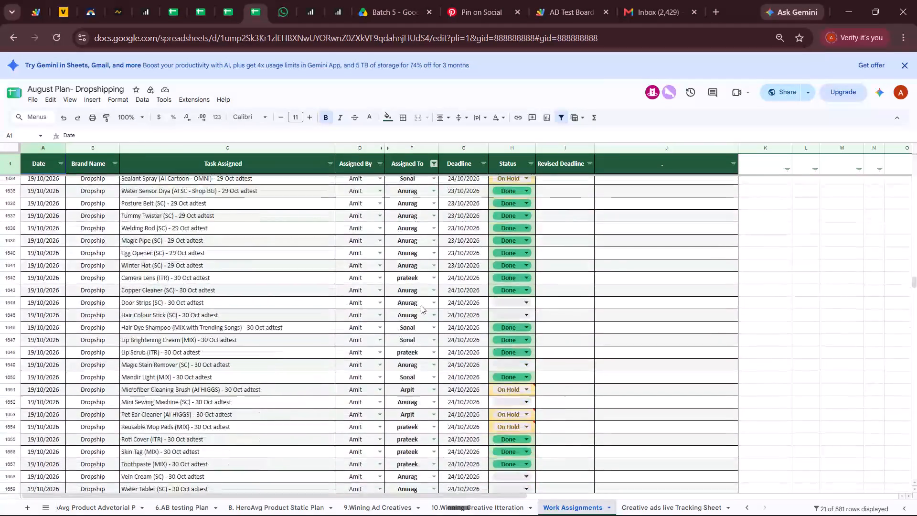
scroll(421, 305, "down", 3)
scroll(421, 305, "up", 5)
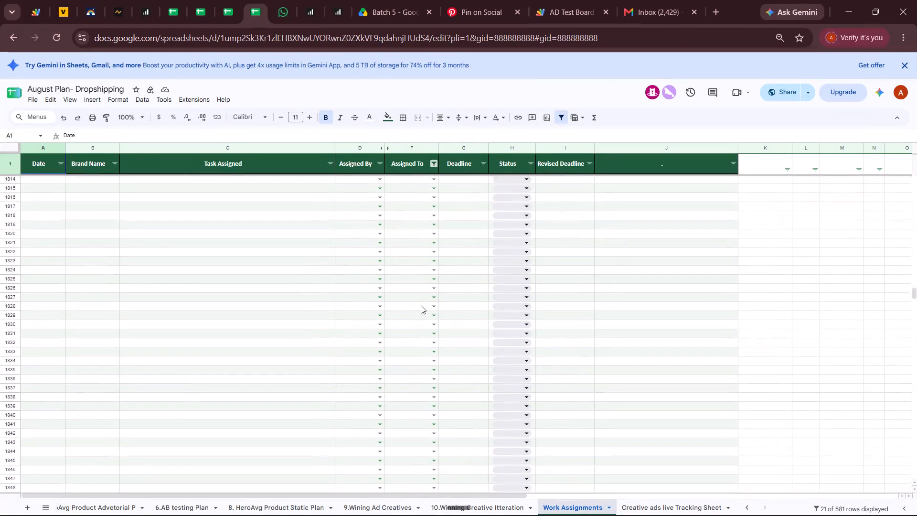
scroll(421, 305, "up", 2)
scroll(421, 305, "down", 2)
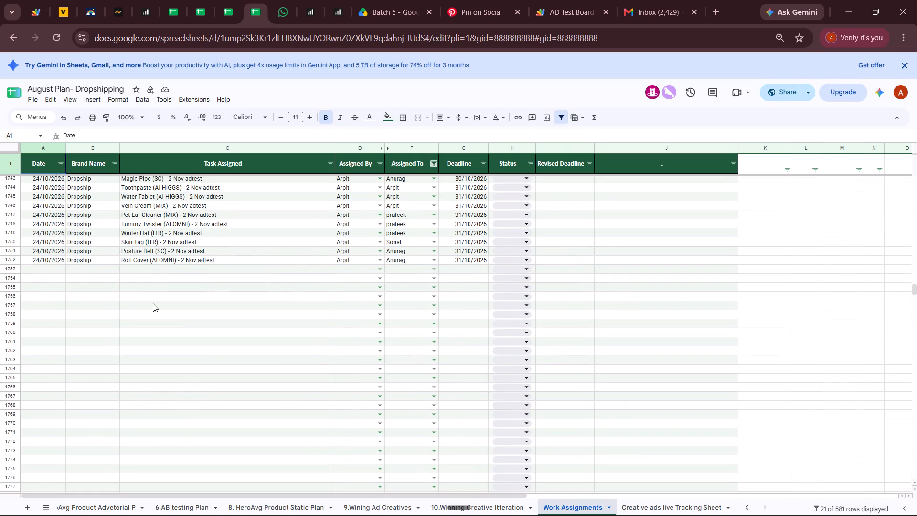
double_click(44, 268)
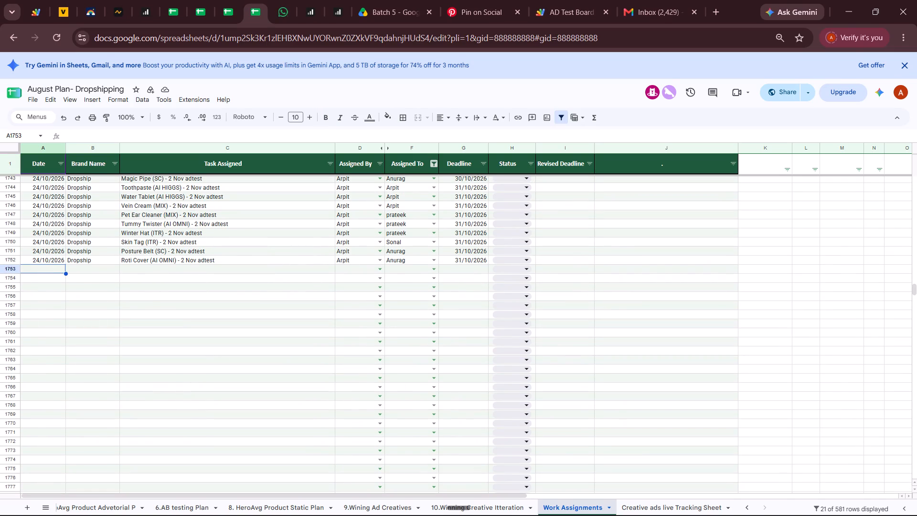
left_click(38, 363)
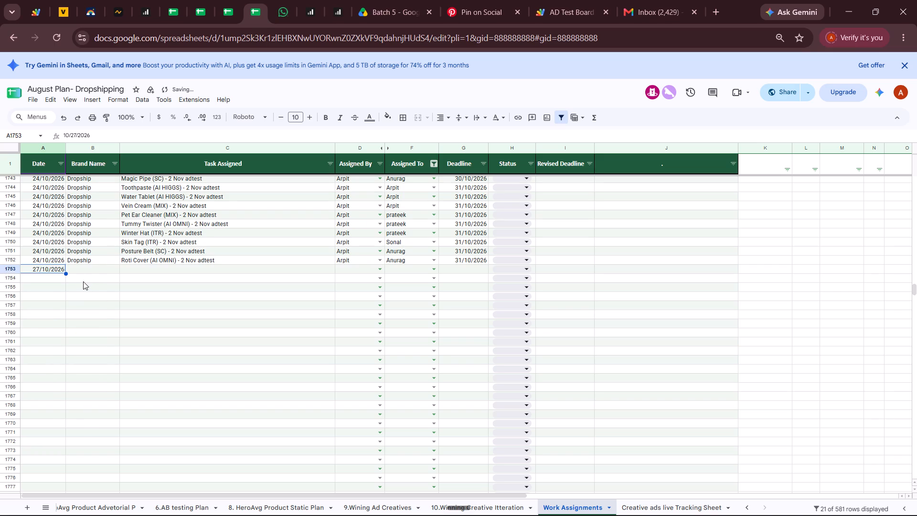
double_click(54, 269)
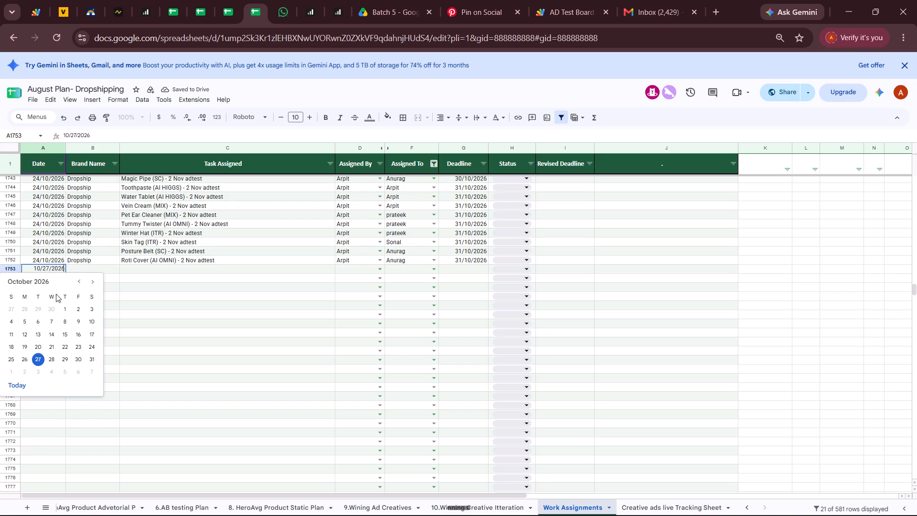
left_click(15, 360)
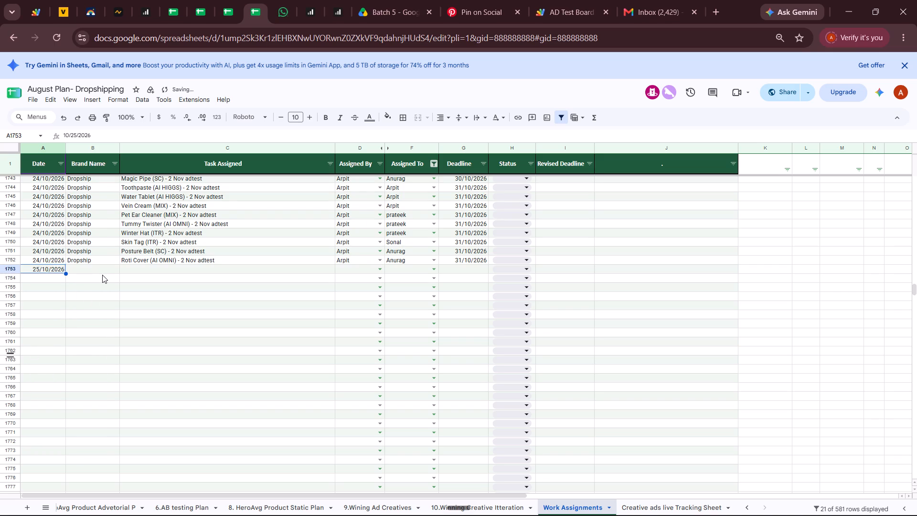
Fill row 1753 with brand Dropship and paste the copied four-item task list, starting with Arm Sleeves (Higgs), as its task.
double_click(102, 269)
left_click(102, 259)
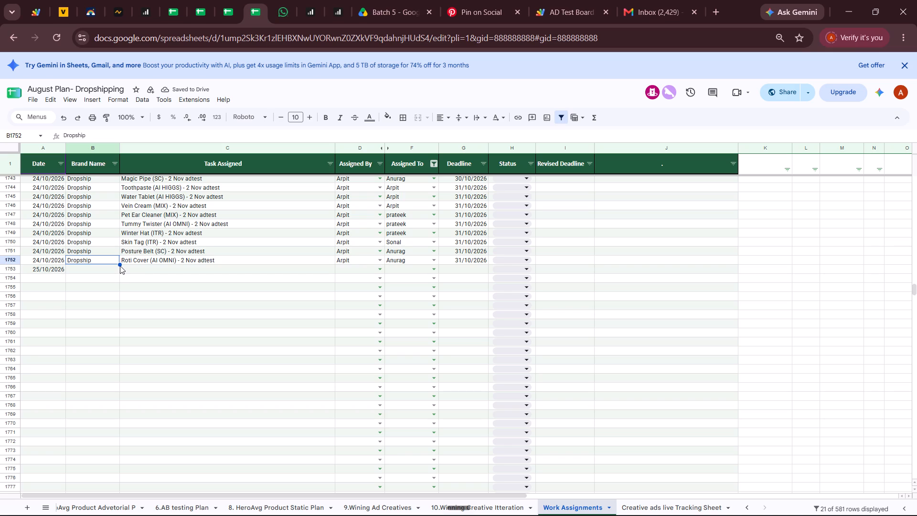
left_click_drag(119, 265, 118, 271)
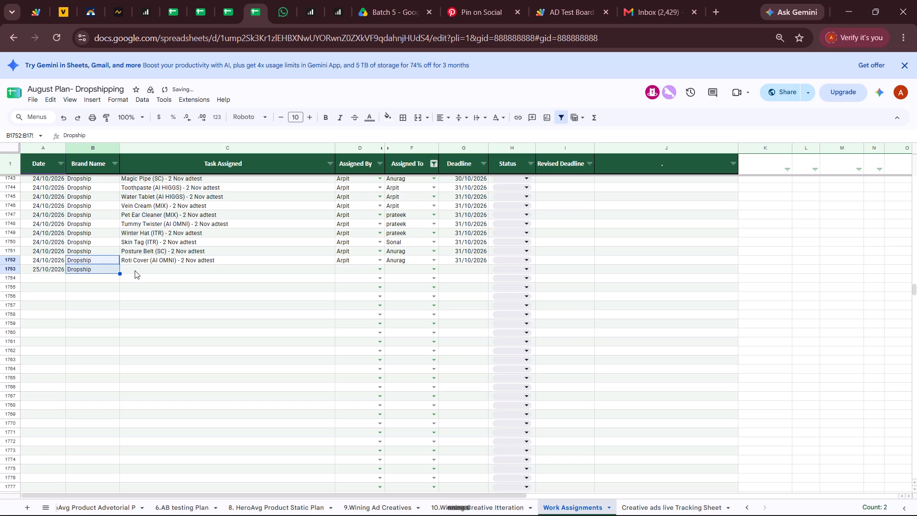
left_click(135, 270)
double_click(135, 270)
key("ctrl+v")
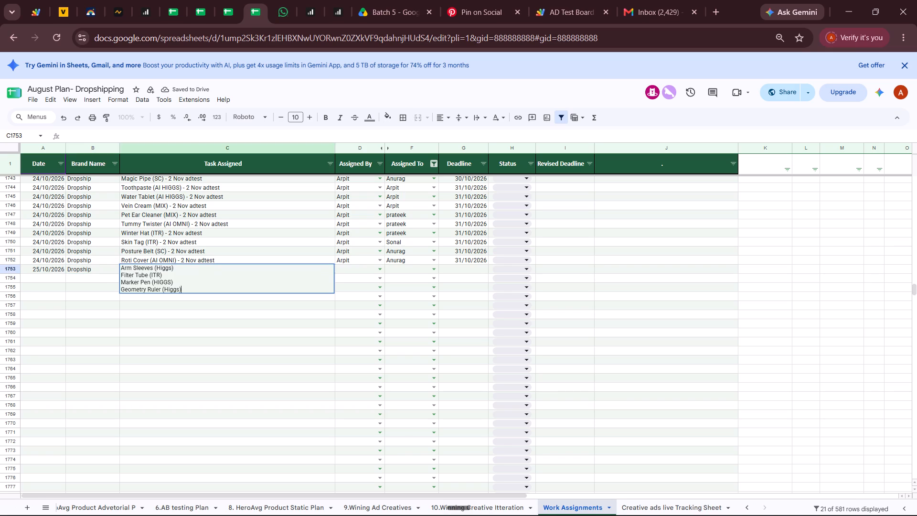
Set row 1753's Assigned By to Arpit and Assigned To to Sonal.
left_click(377, 267)
left_click(381, 280)
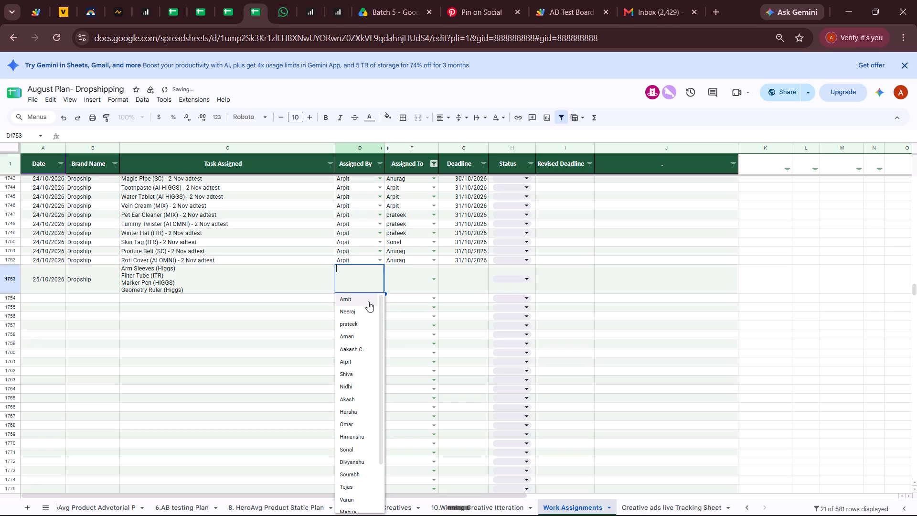
left_click(352, 359)
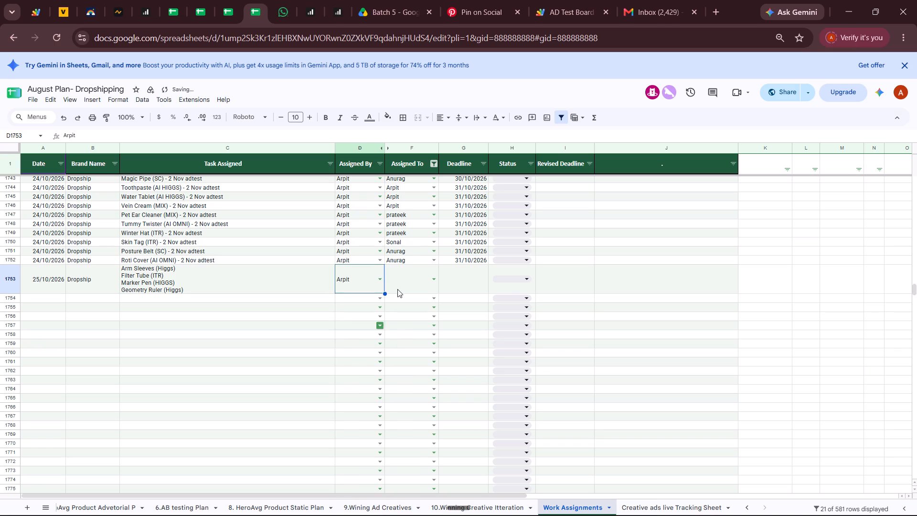
left_click(436, 280)
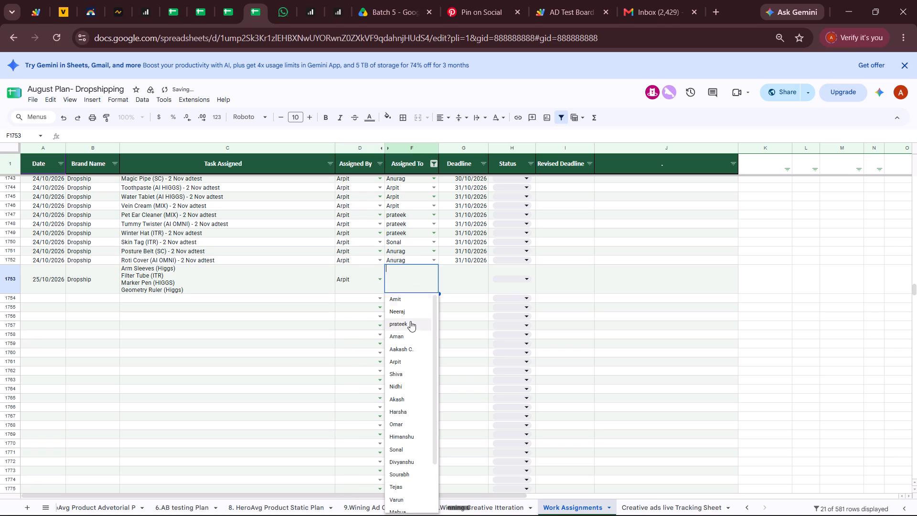
scroll(407, 380, "down", 1)
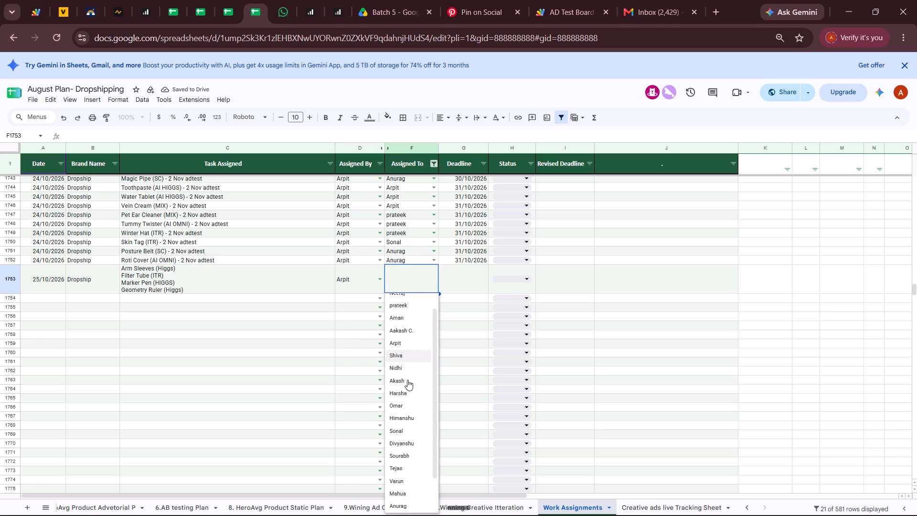
scroll(407, 380, "down", 1)
left_click(399, 427)
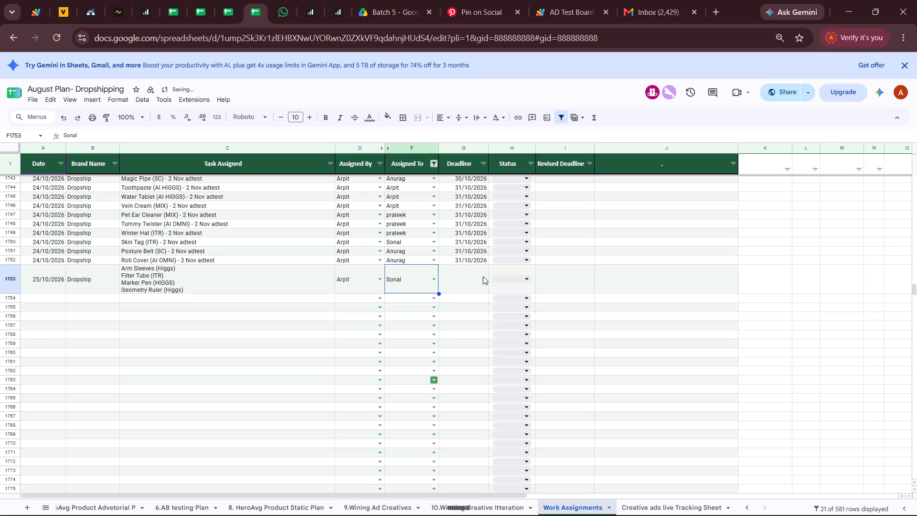
Set the deadline of row 1753 to 27/10/2026.
double_click(481, 276)
left_click(448, 377)
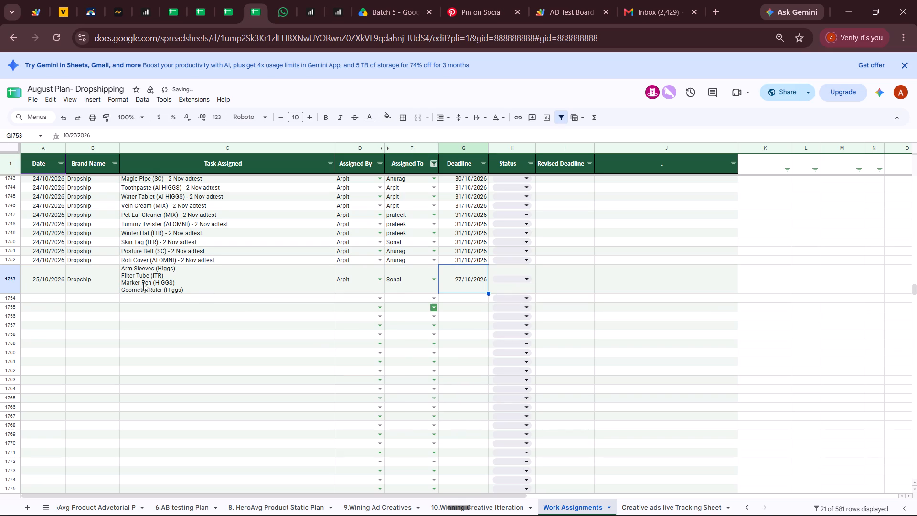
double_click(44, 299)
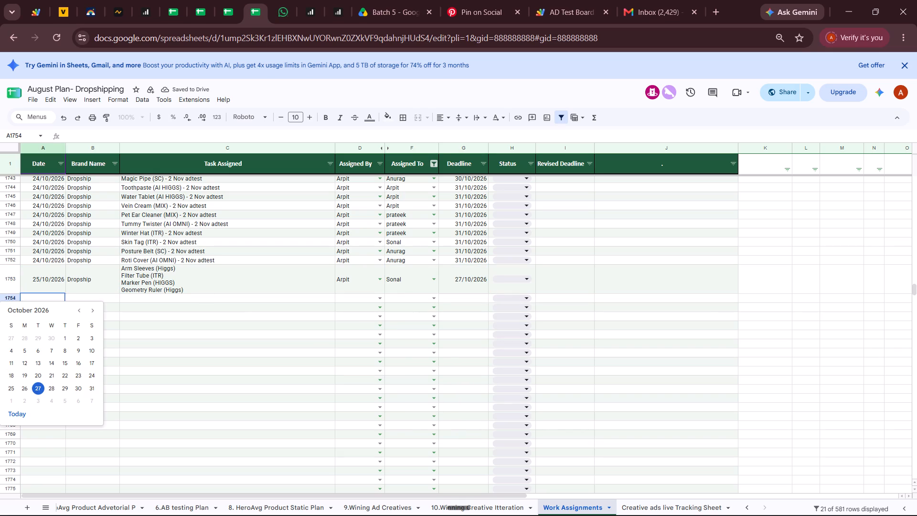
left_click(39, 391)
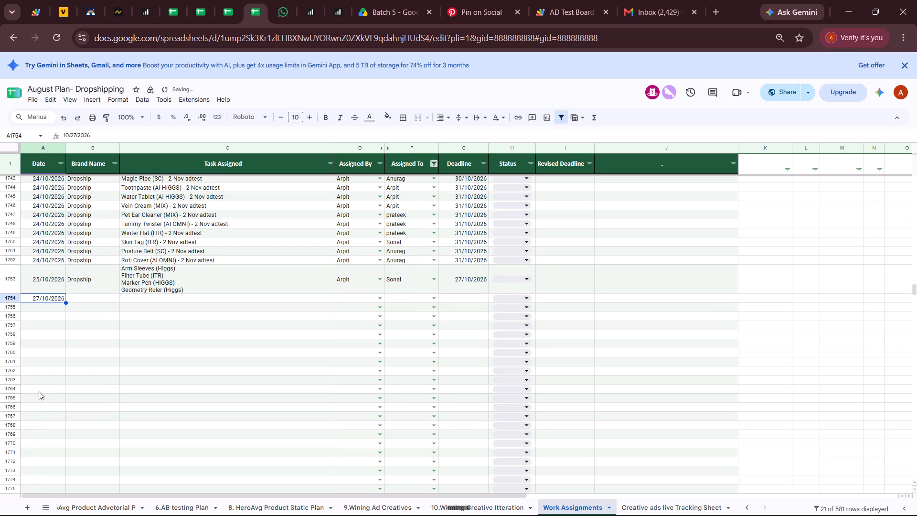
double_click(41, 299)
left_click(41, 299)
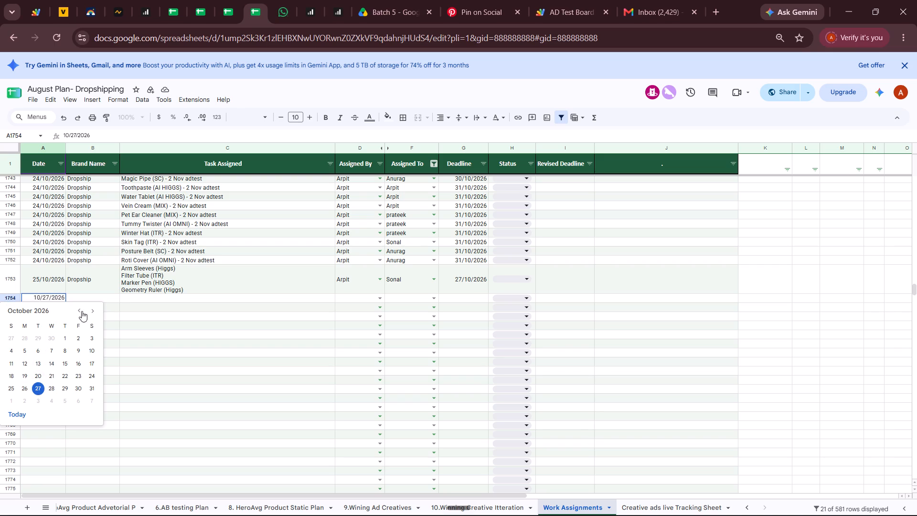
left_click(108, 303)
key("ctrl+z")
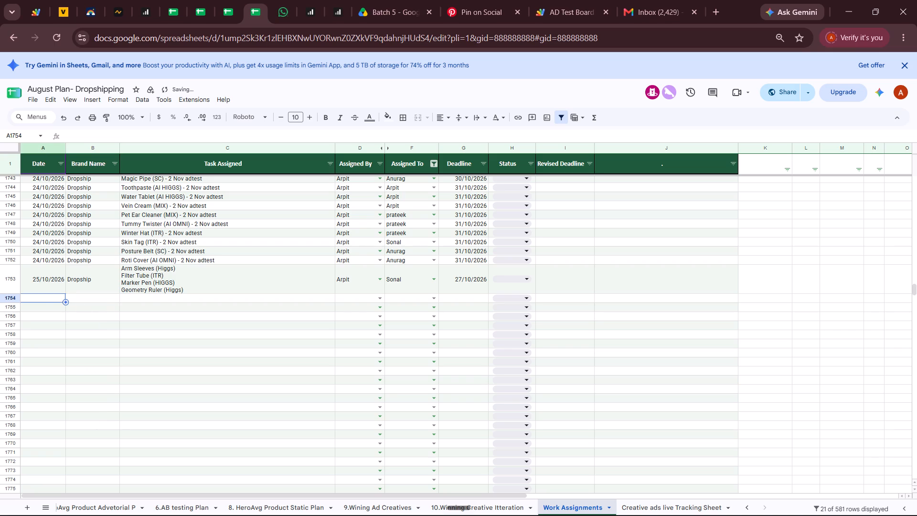
Enter 25/10/2026 as the date in row 1754.
double_click(54, 297)
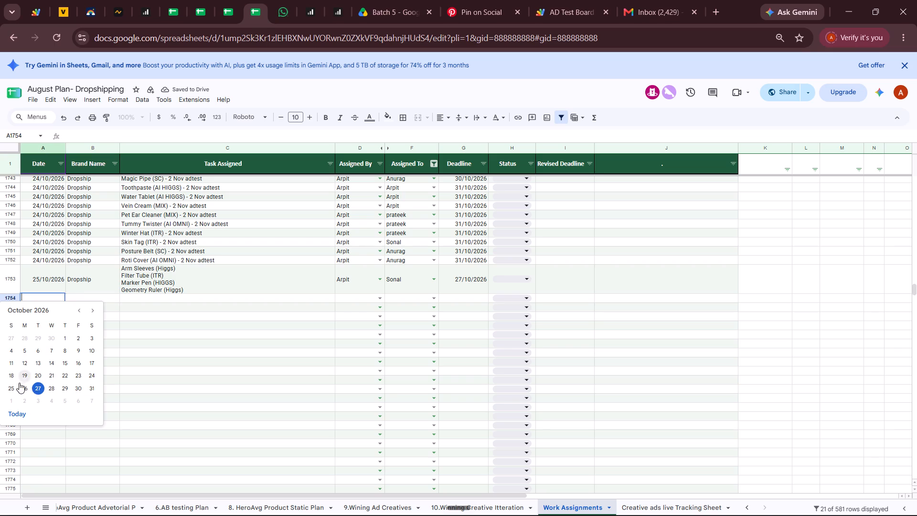
left_click(8, 387)
Copy the Dropship brand name from row 1753 down into row 1754.
left_click(98, 290)
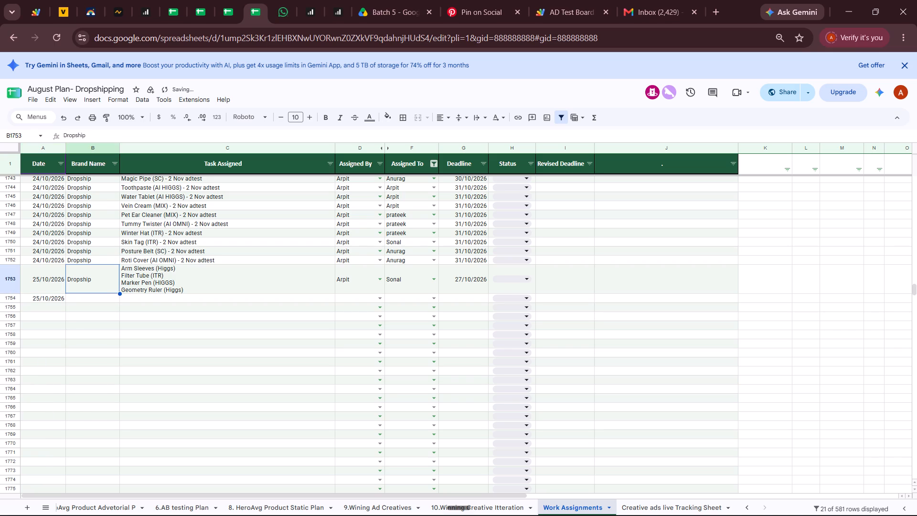
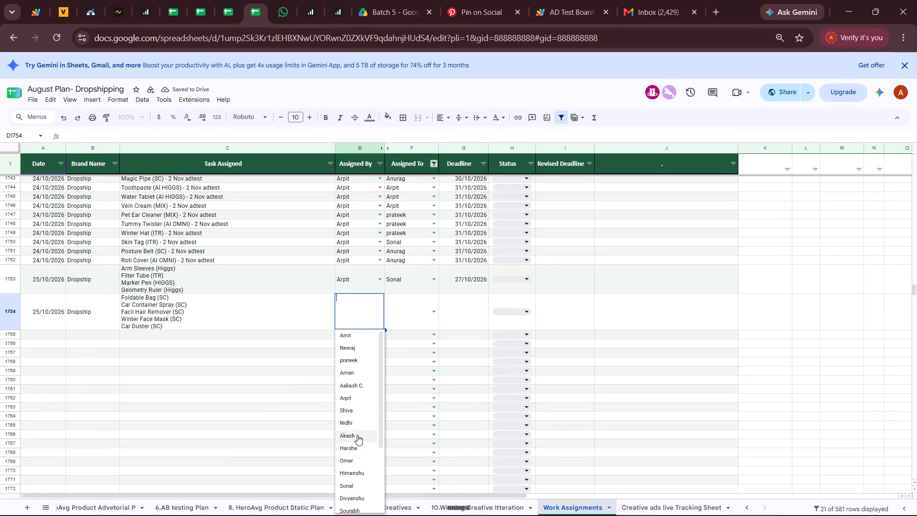
Set row 1754's Assigned By to Arpit.
left_click(353, 398)
Go through the available Assigned To names to choose an assignee for the task list in row 1754.
left_click(433, 313)
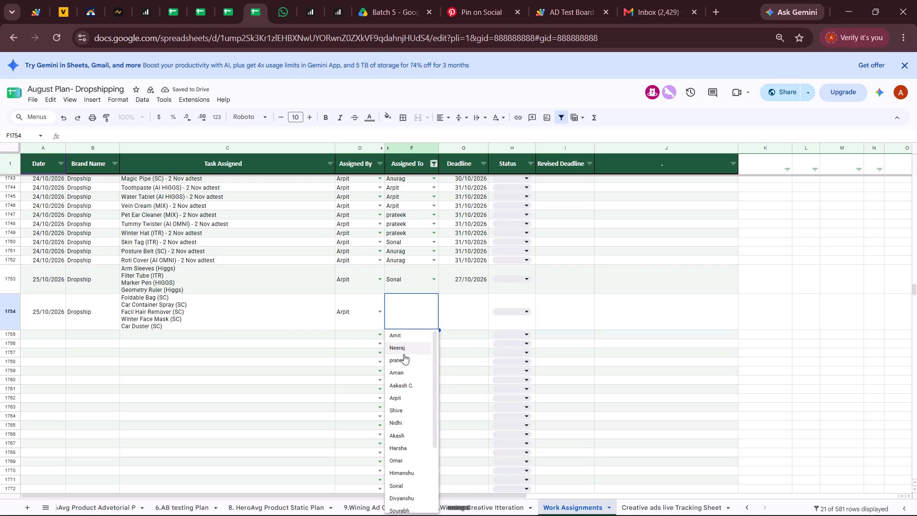
scroll(410, 377, "down", 1)
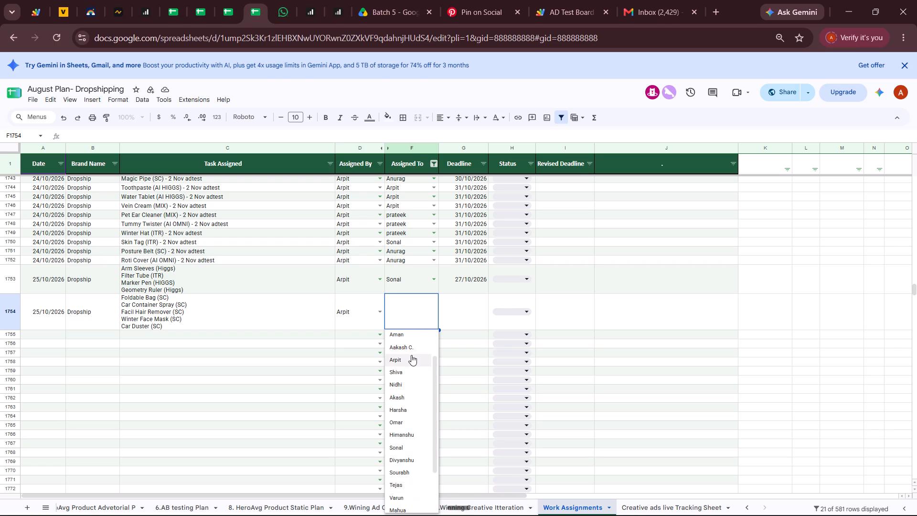
scroll(411, 390, "up", 2)
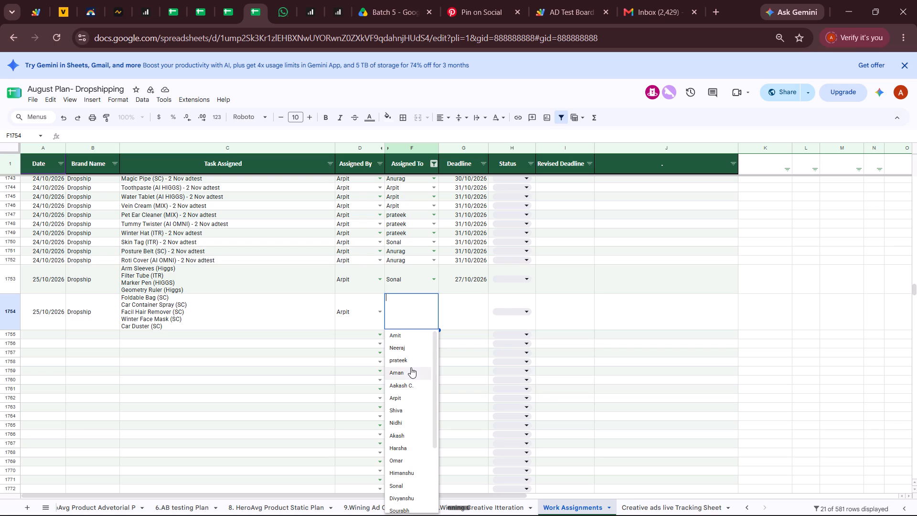
scroll(411, 367, "down", 1)
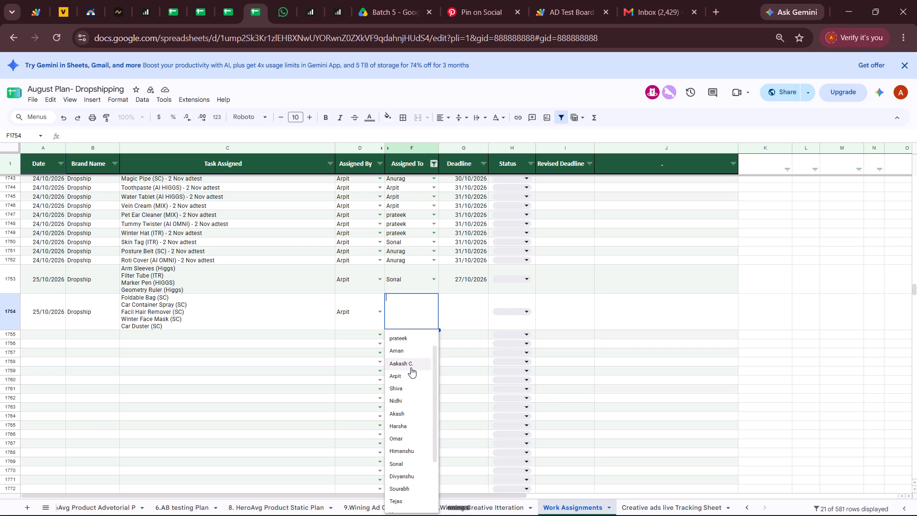
scroll(411, 367, "down", 3)
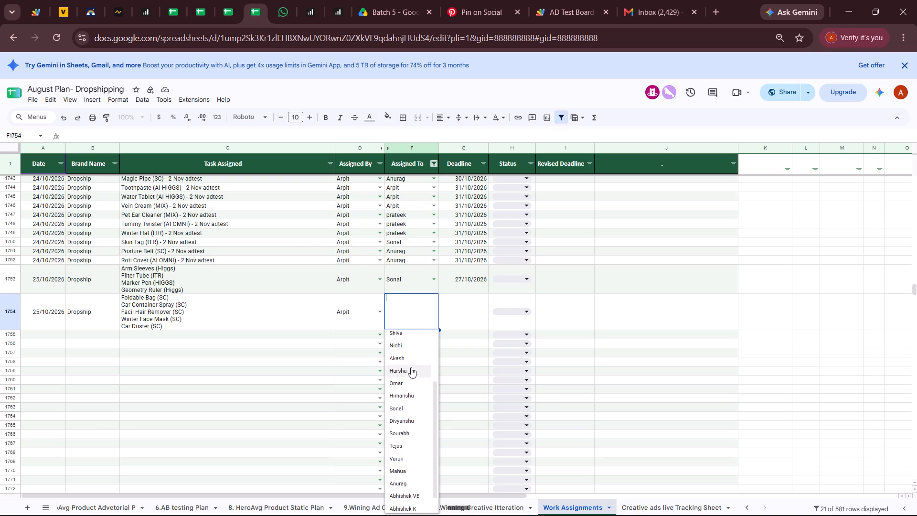
scroll(411, 367, "down", 1)
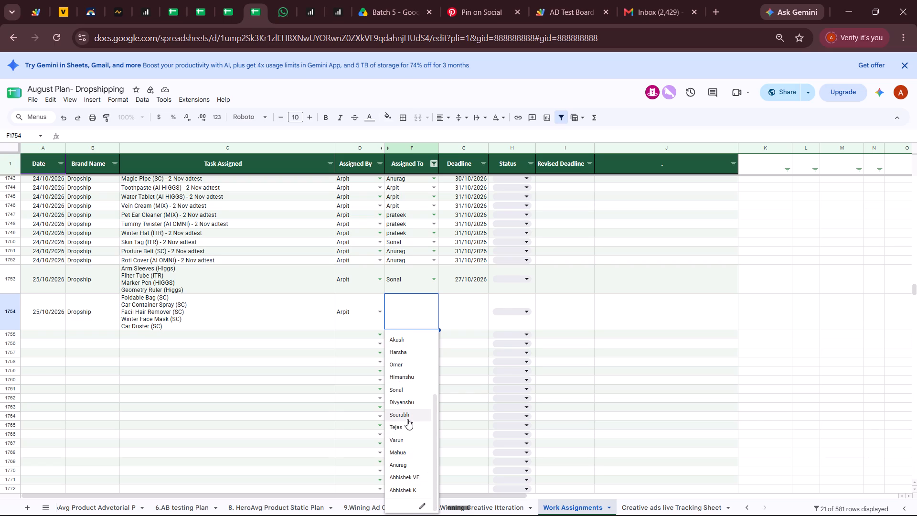
scroll(407, 419, "up", 2)
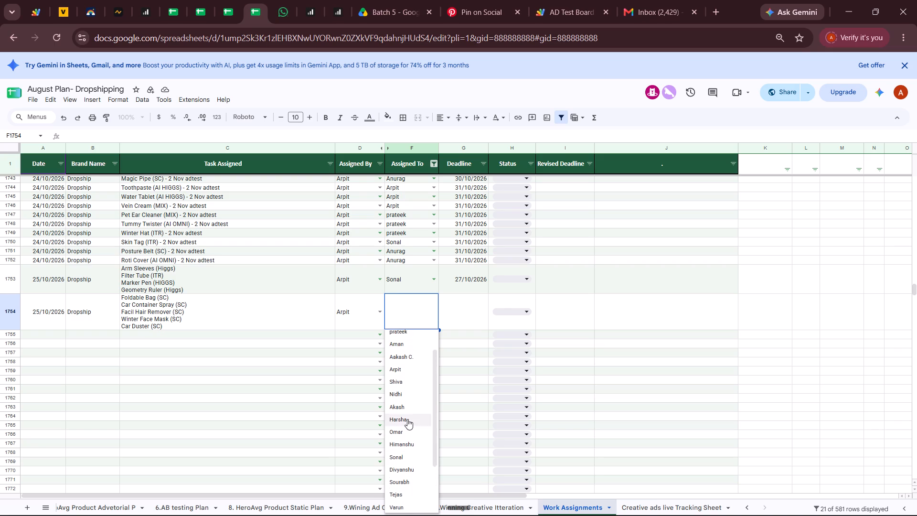
scroll(407, 419, "up", 1)
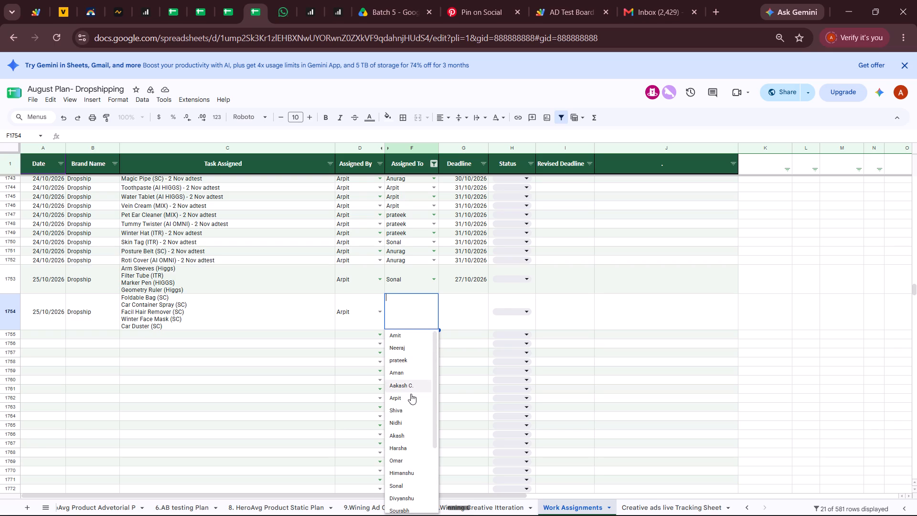
Assign row 1754's task list to Anurag and set its deadline to 27/10/2026.
scroll(411, 394, "down", 3)
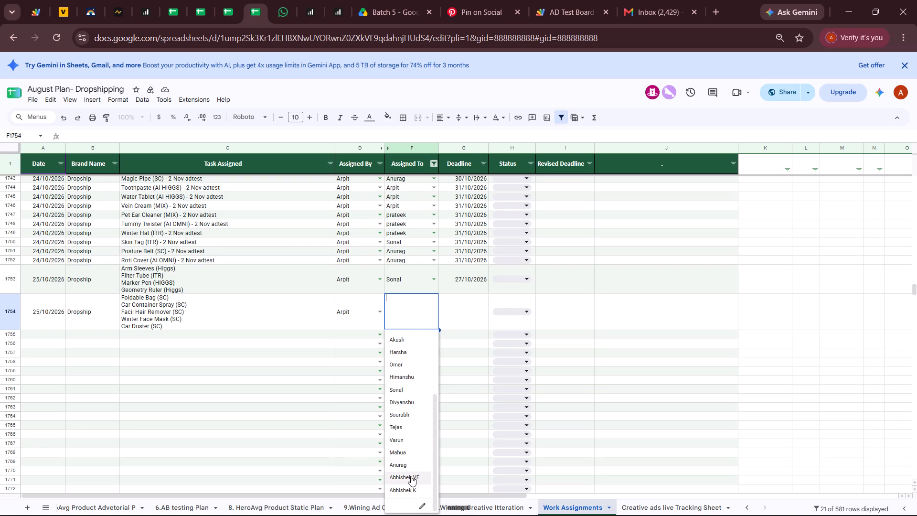
left_click(410, 462)
double_click(466, 315)
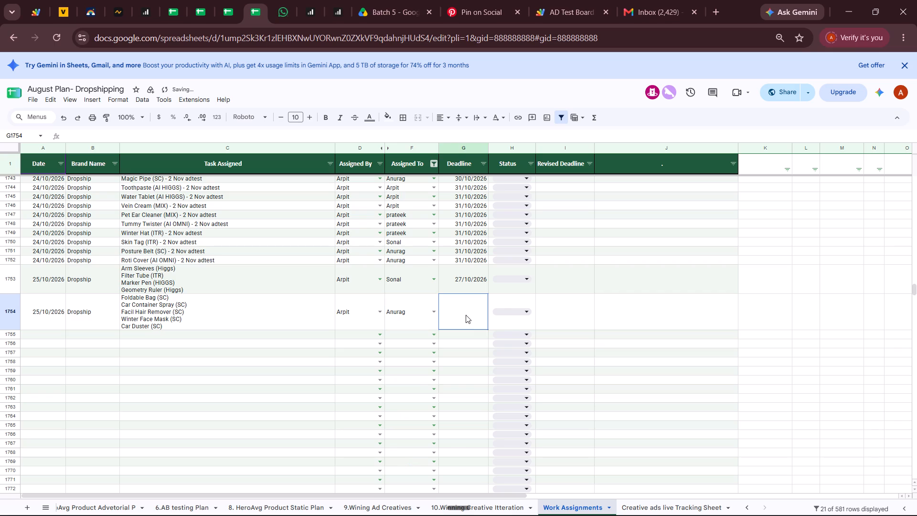
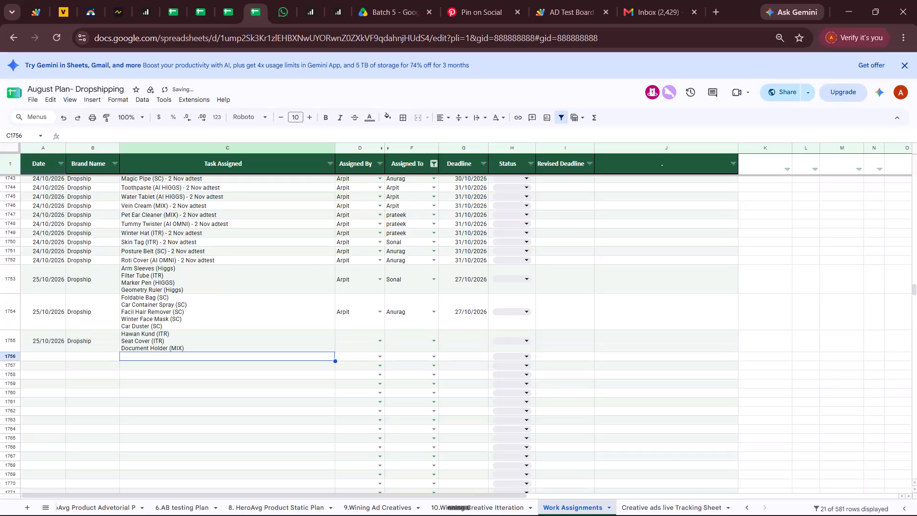
Set Assigned By to Arpit for the Hawan Kund, Seat Cover and Document Holder tasks in row 1755.
left_click(380, 341)
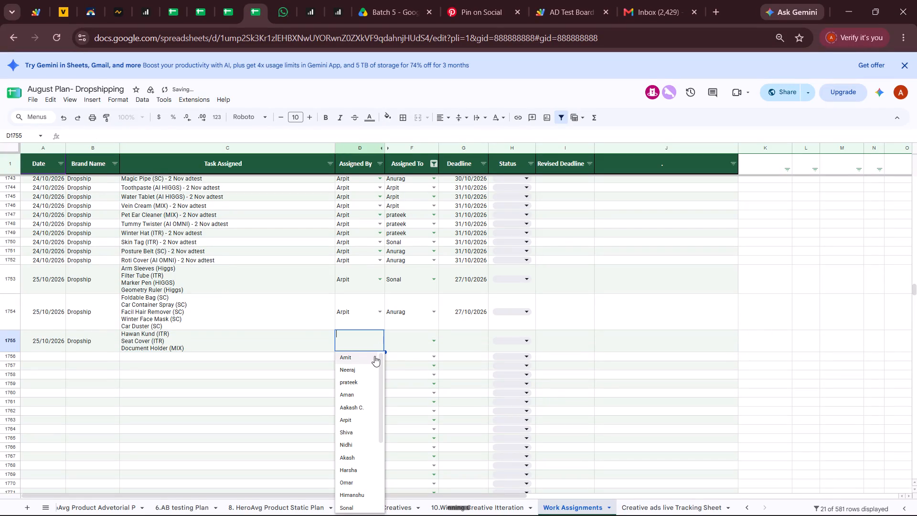
left_click(359, 421)
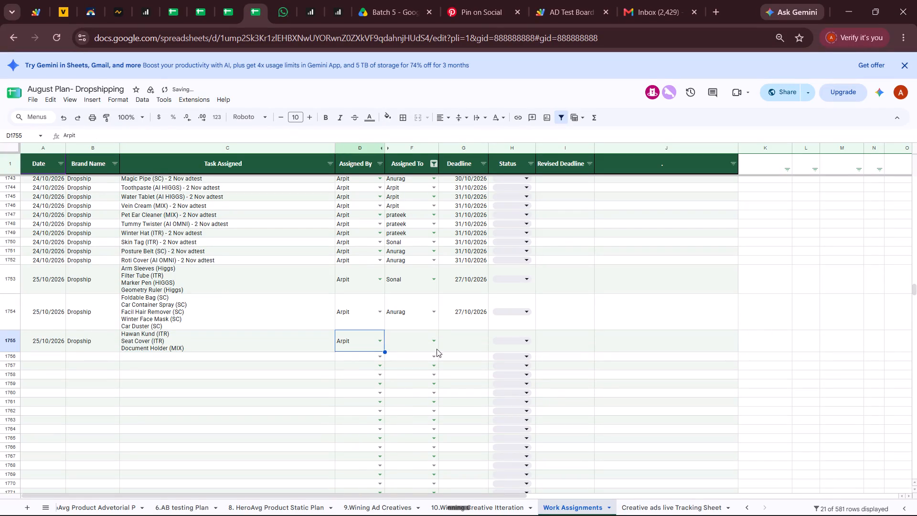
Open the Assigned To choices for row 1755 and go through the names to find an assignee.
left_click(434, 340)
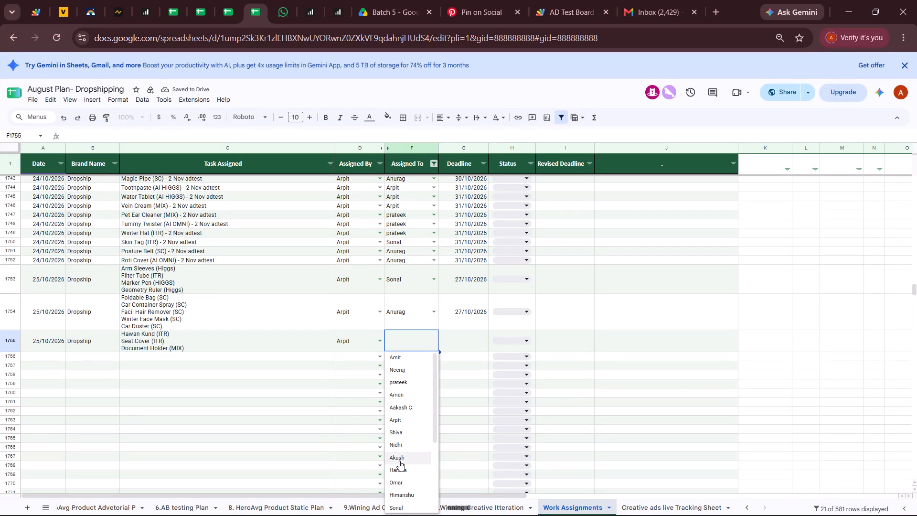
scroll(399, 461, "down", 1)
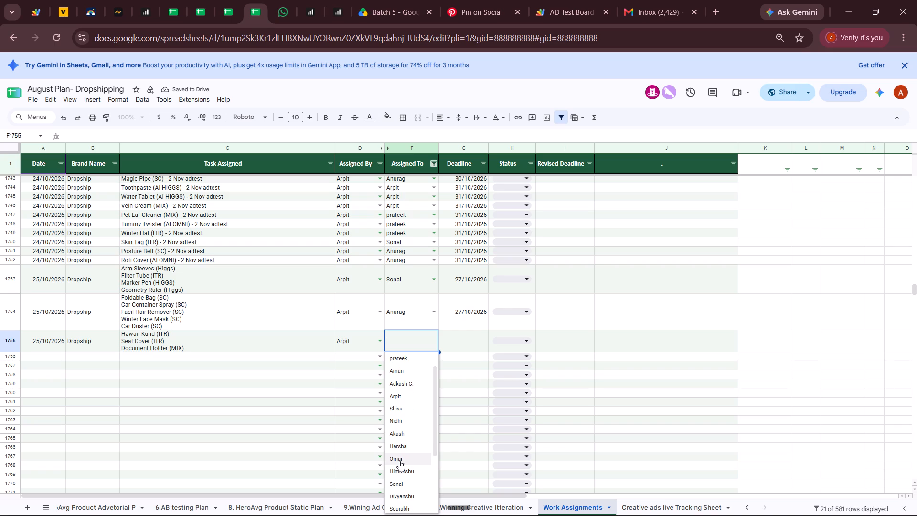
Assign the task list in row 1755 to prateek with a deadline of 27/10/2026.
scroll(399, 461, "down", 2)
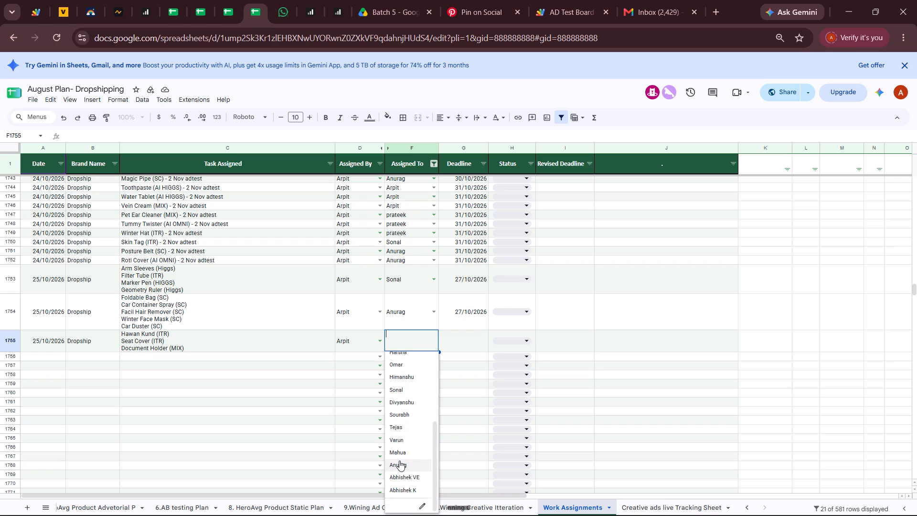
scroll(399, 461, "up", 5)
left_click(410, 387)
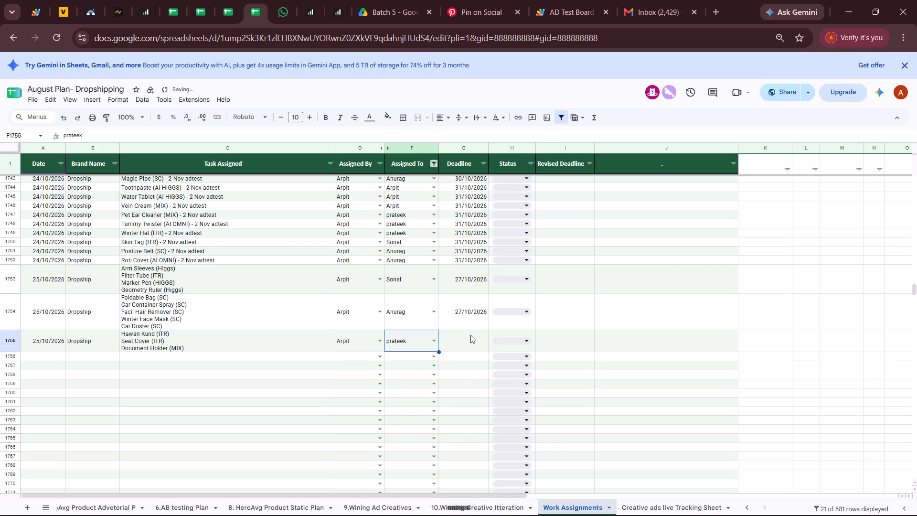
triple_click(470, 335)
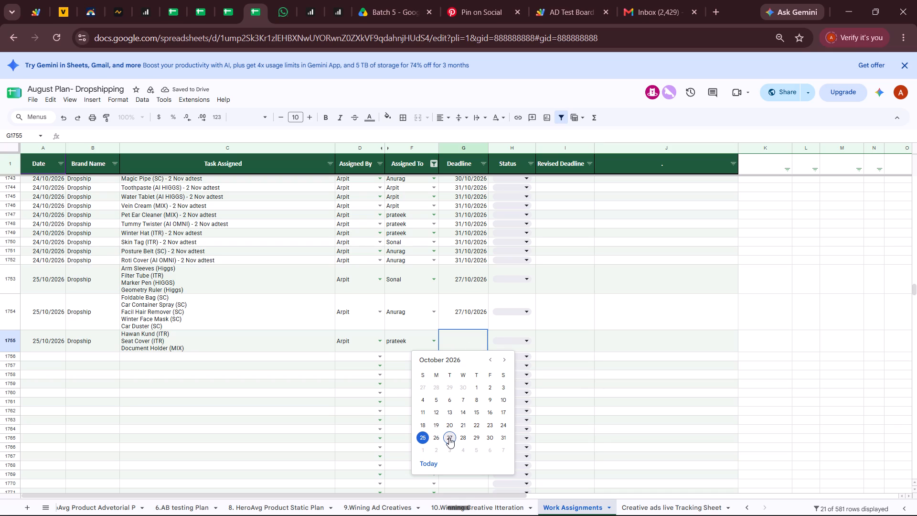
left_click(448, 438)
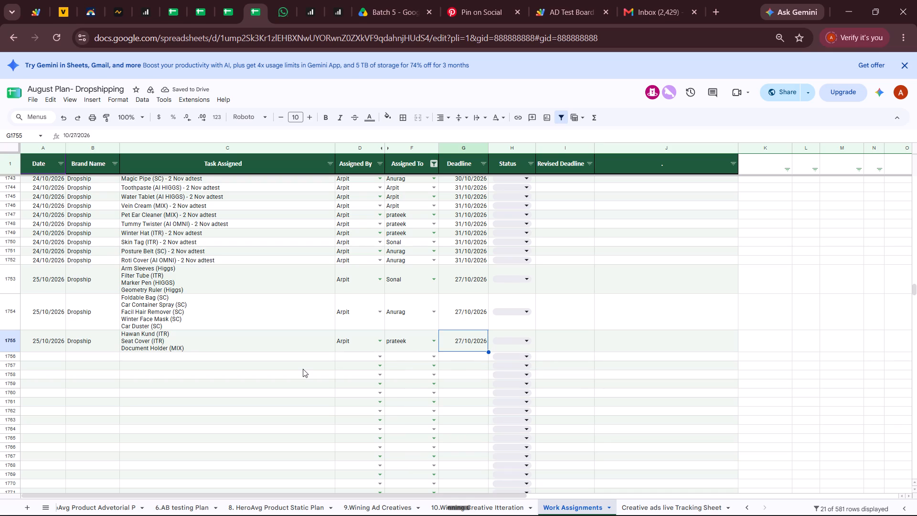
Look over the recently logged Dropship tasks with their assignees and deadlines up to row 1755.
scroll(303, 369, "up", 1)
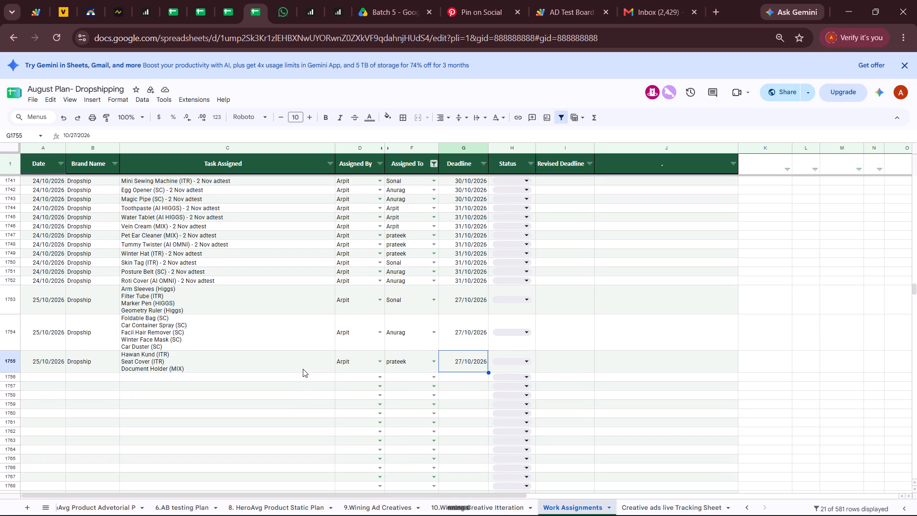
scroll(303, 369, "up", 1)
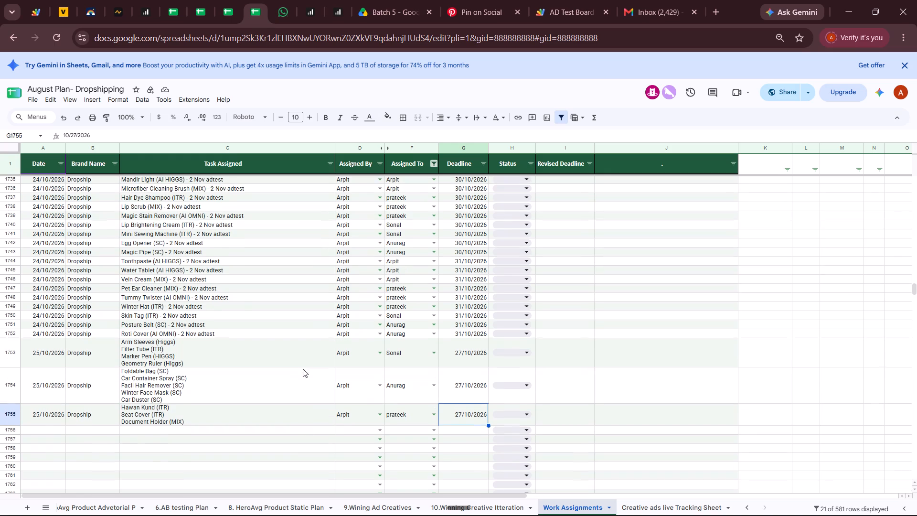
scroll(303, 369, "up", 1)
scroll(303, 369, "down", 1)
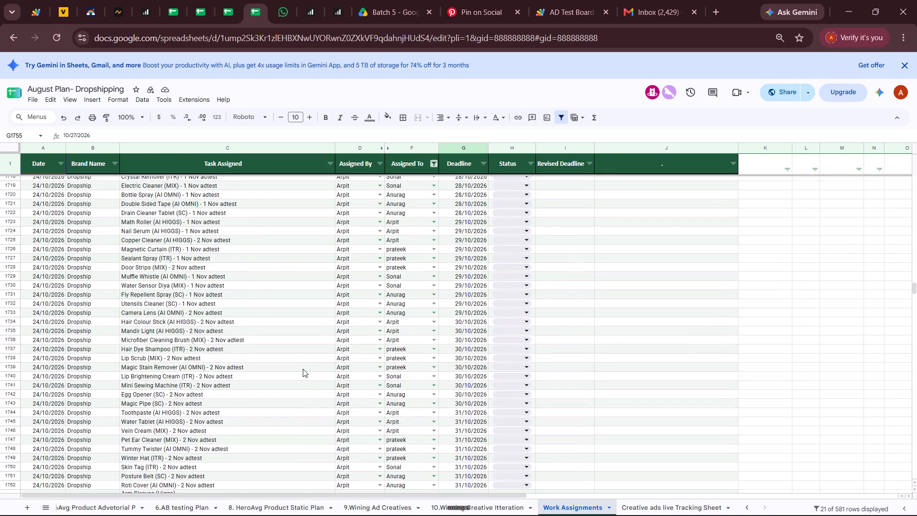
scroll(303, 369, "down", 1)
scroll(303, 369, "up", 1)
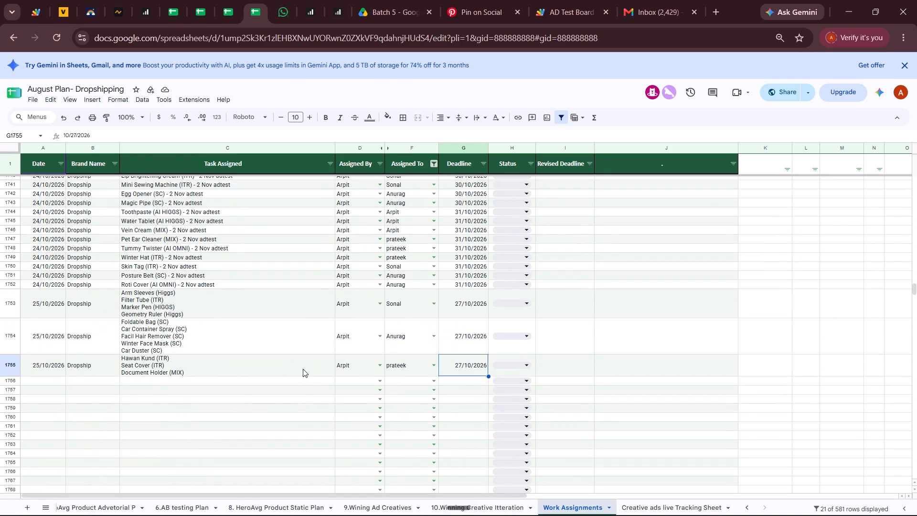
scroll(303, 369, "up", 1)
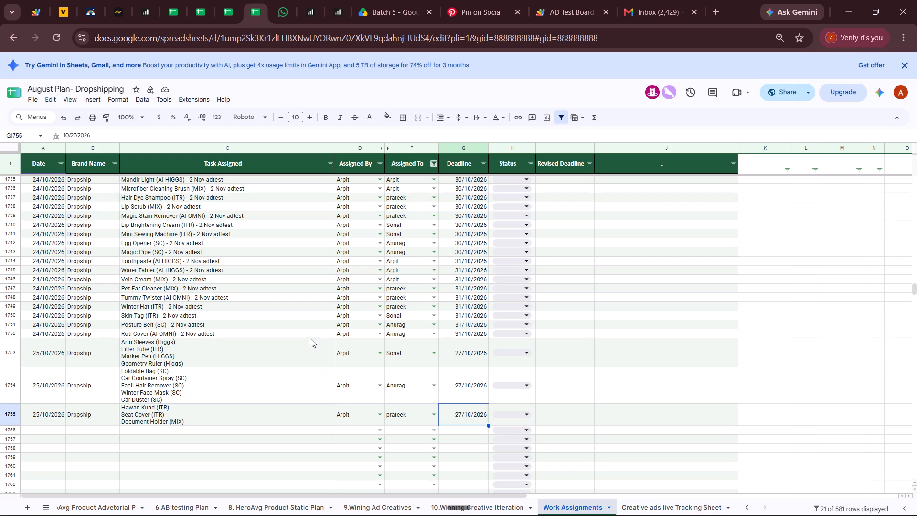
scroll(309, 368, "up", 1)
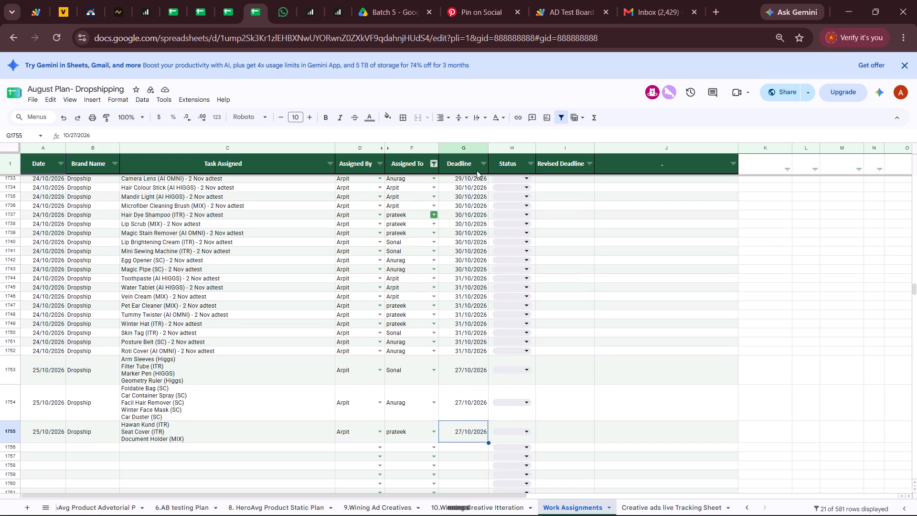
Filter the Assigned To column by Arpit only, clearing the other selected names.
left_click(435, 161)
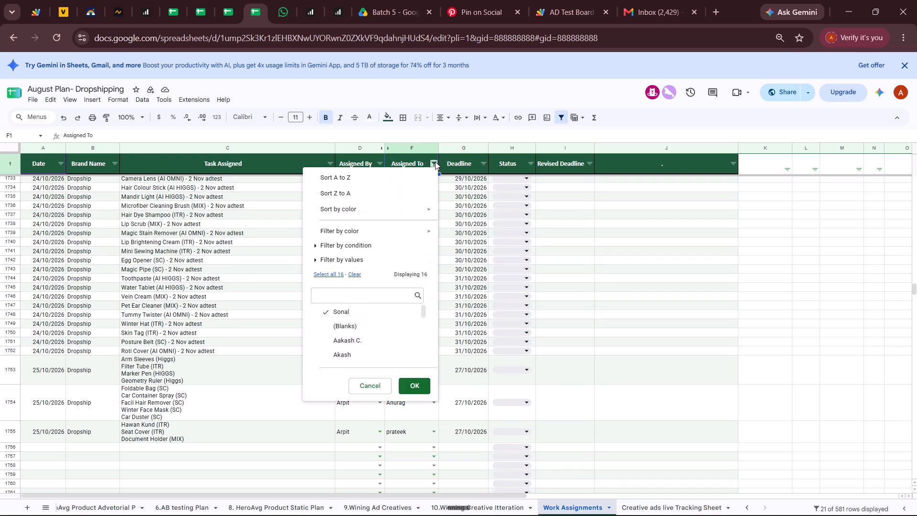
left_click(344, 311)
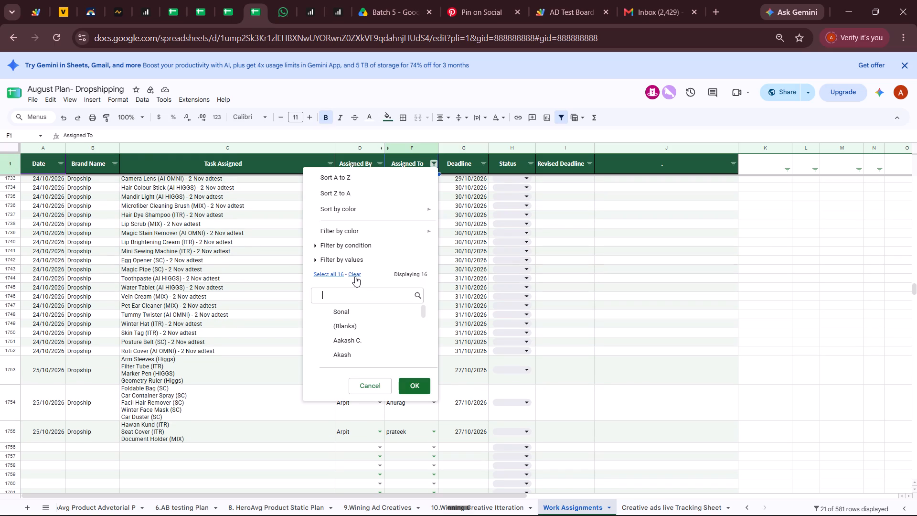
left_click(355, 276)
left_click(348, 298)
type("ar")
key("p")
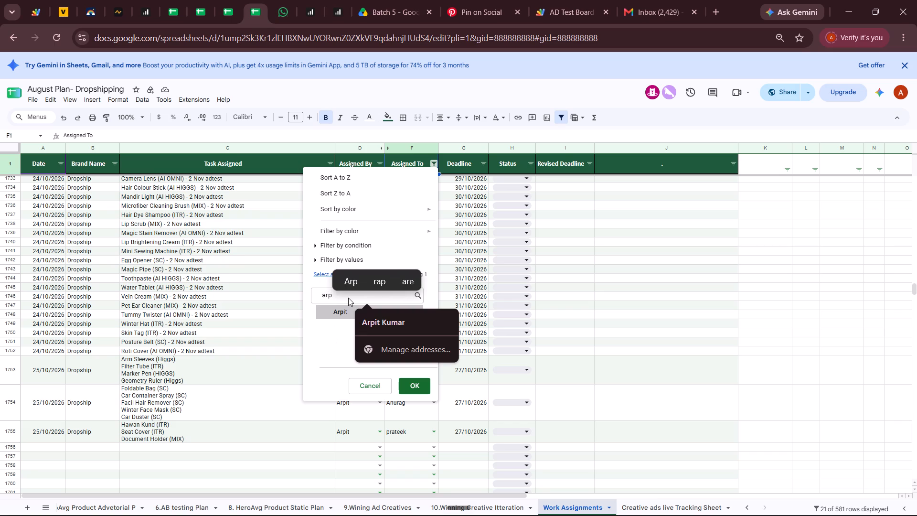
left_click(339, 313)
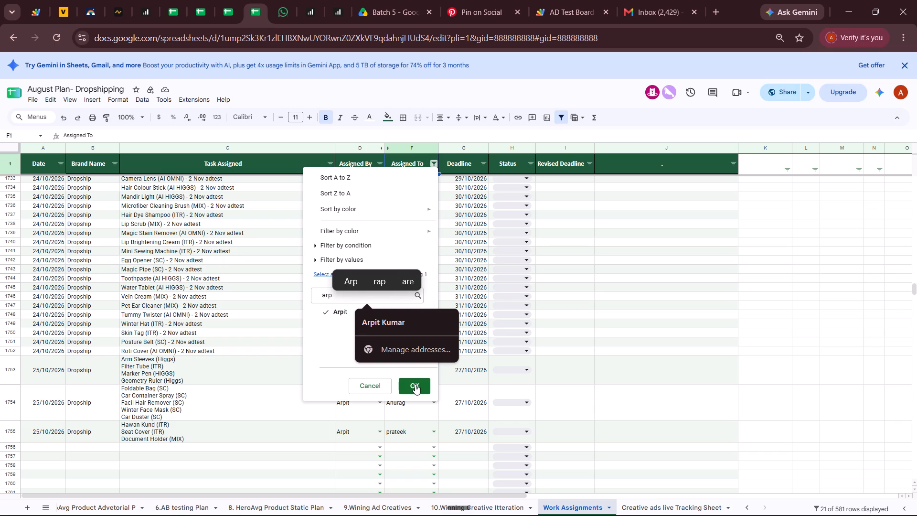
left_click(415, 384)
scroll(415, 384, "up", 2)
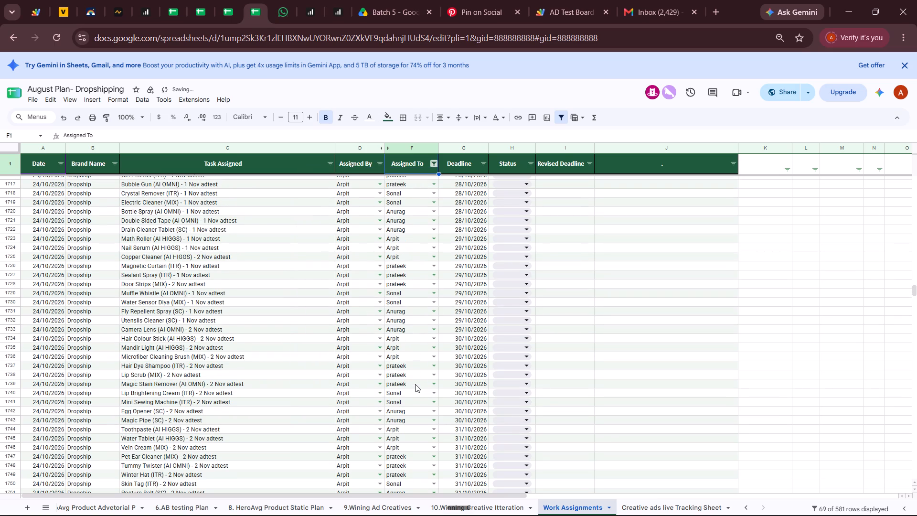
Remove the filter from the Work Assignments sheet.
left_click(435, 161)
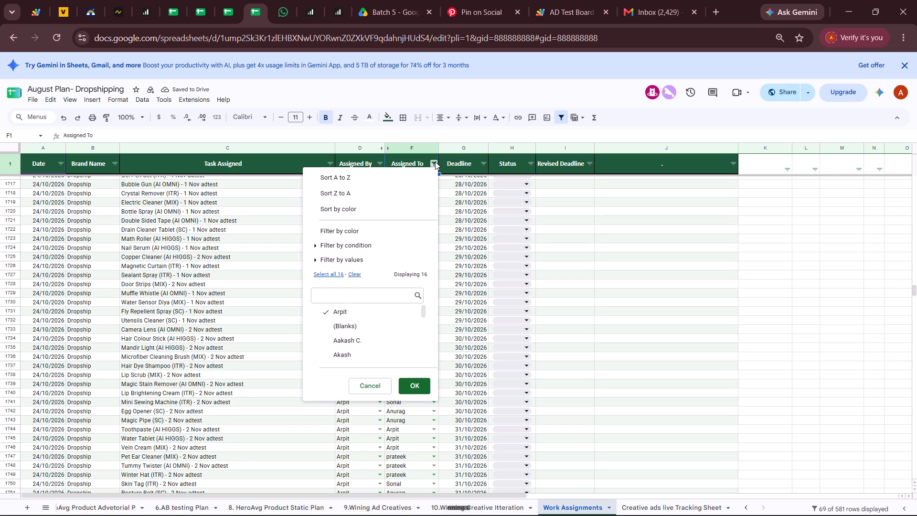
left_click(562, 117)
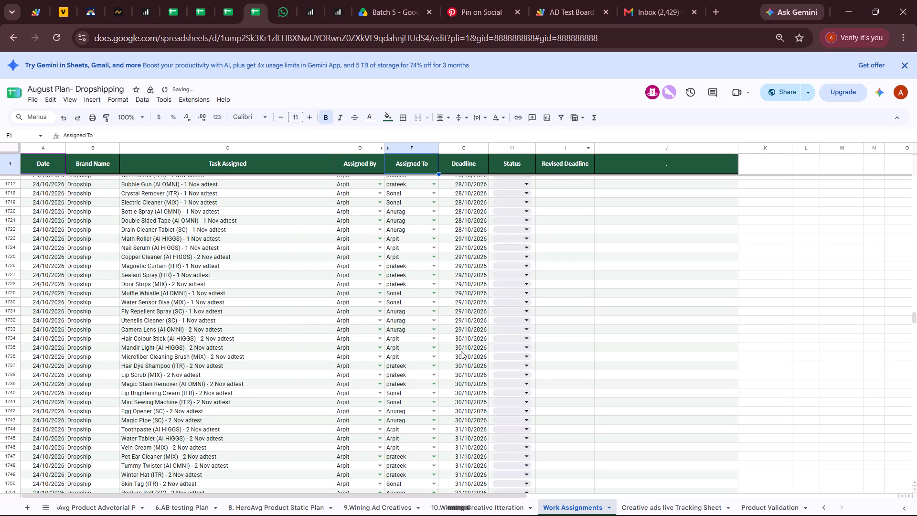
Log a new entry in row 1756 dated 25/10/2026 for brand Dropship with the task Chin Lifting Mask.
scroll(461, 351, "down", 4)
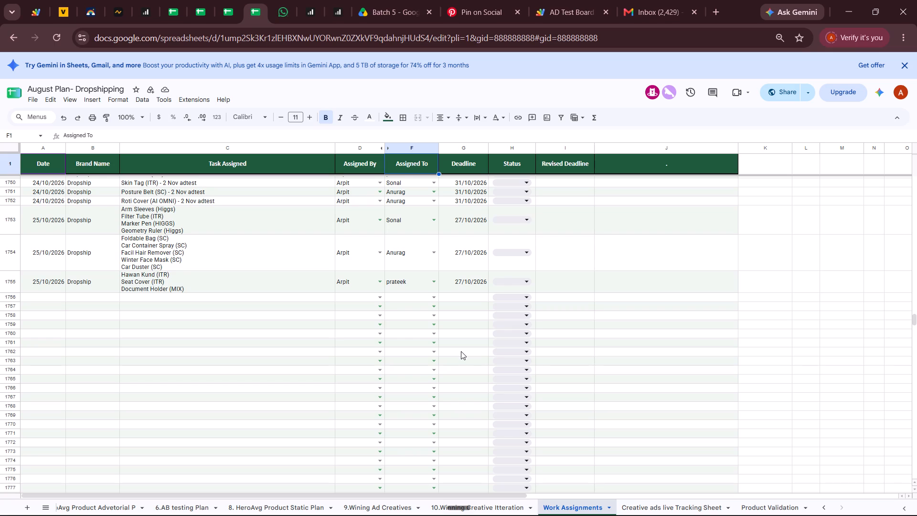
scroll(467, 272, "up", 2)
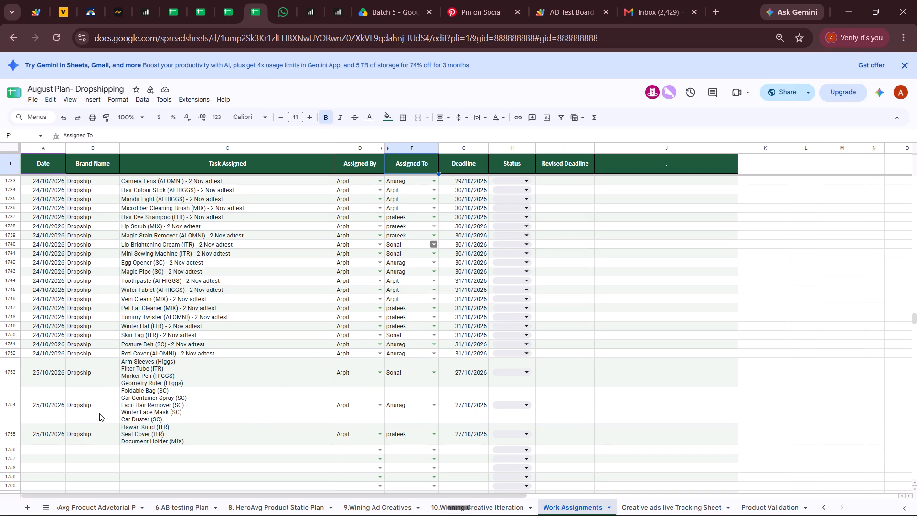
double_click(42, 447)
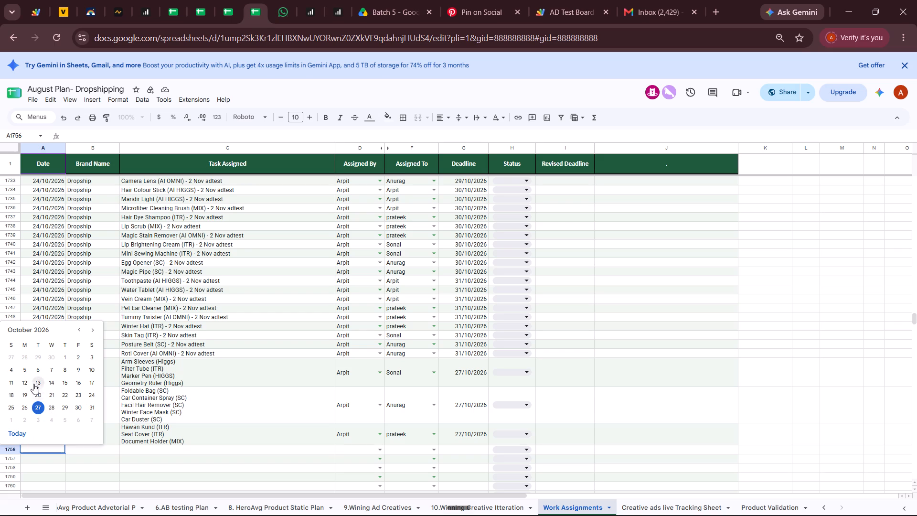
left_click(7, 409)
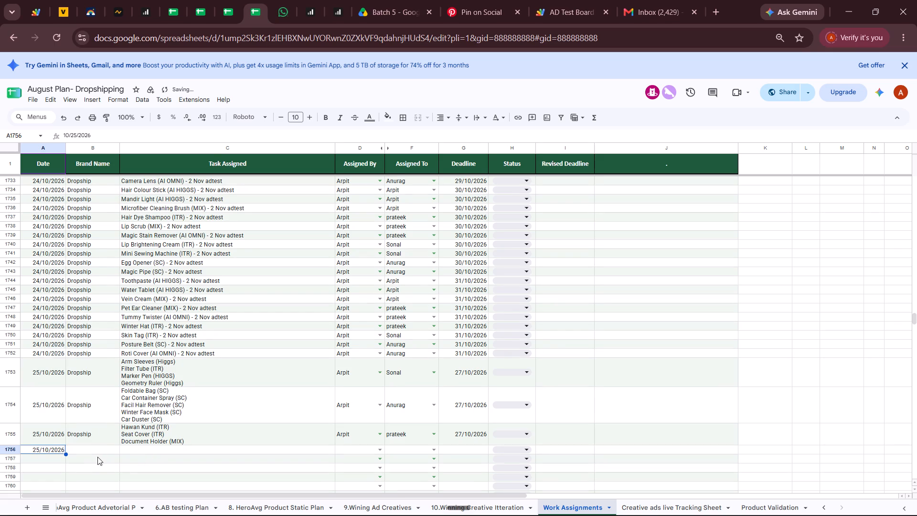
left_click(101, 442)
left_click_drag(118, 445, 118, 446)
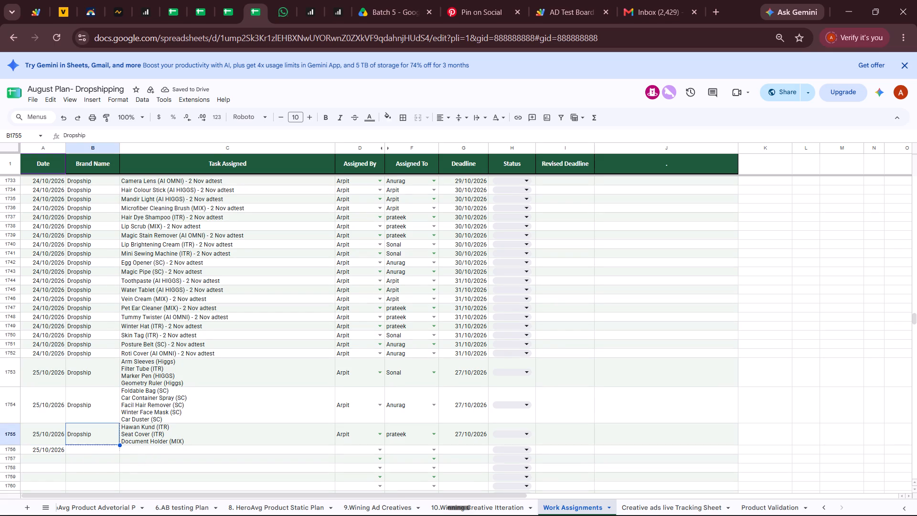
left_click_drag(118, 446, 120, 453)
triple_click(133, 449)
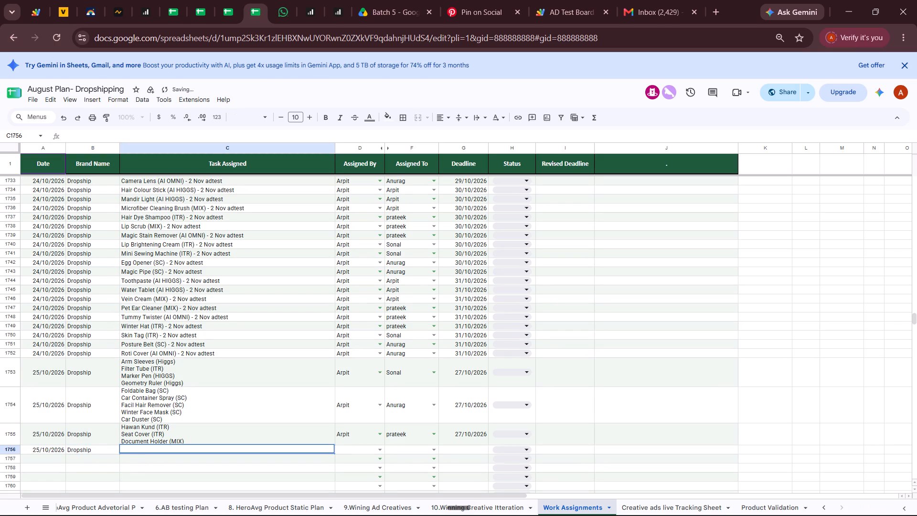
type("Chin Lifting")
key("space")
type("Mask")
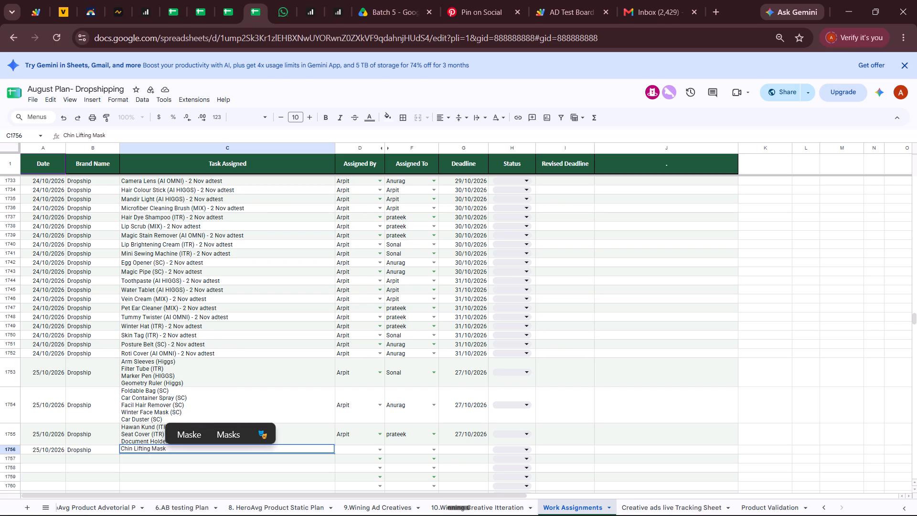
Set both Assigned By and Assigned To to Arpit for the Chin Lifting Mask task, with deadline 27/10/2026.
left_click(378, 451)
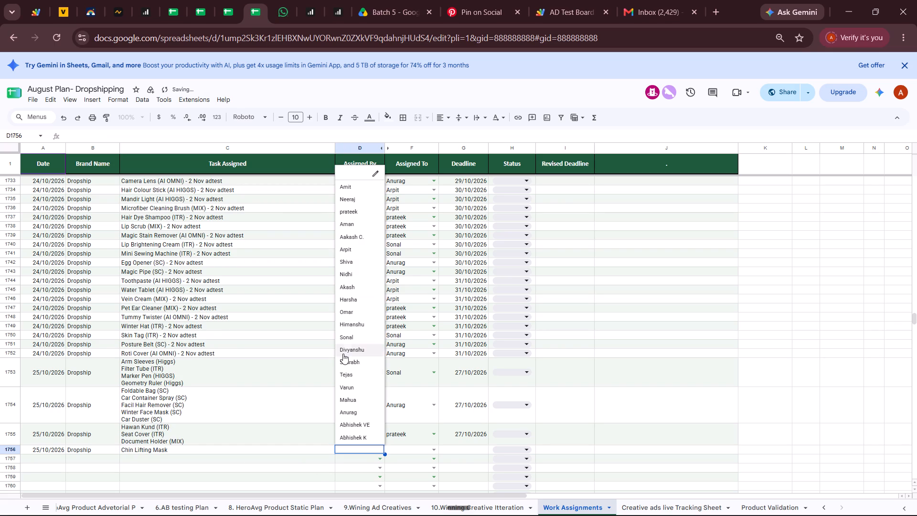
left_click(364, 251)
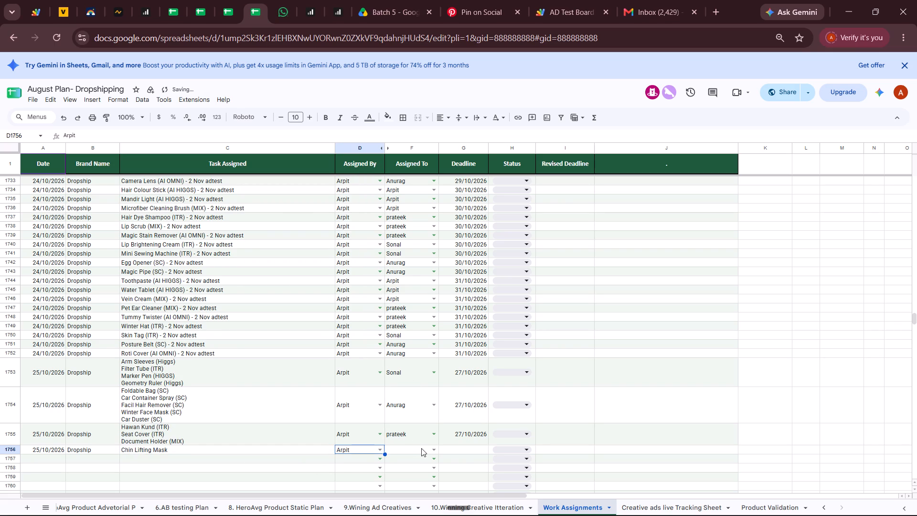
double_click(422, 450)
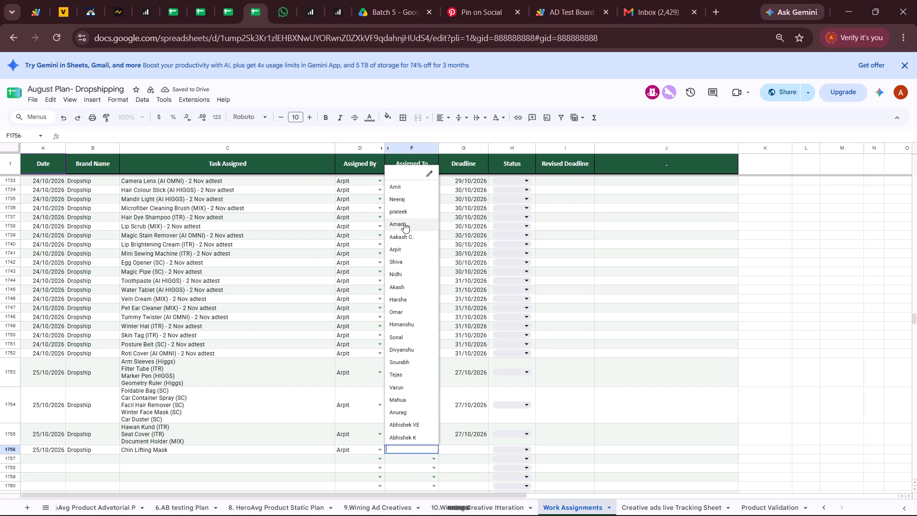
left_click(409, 247)
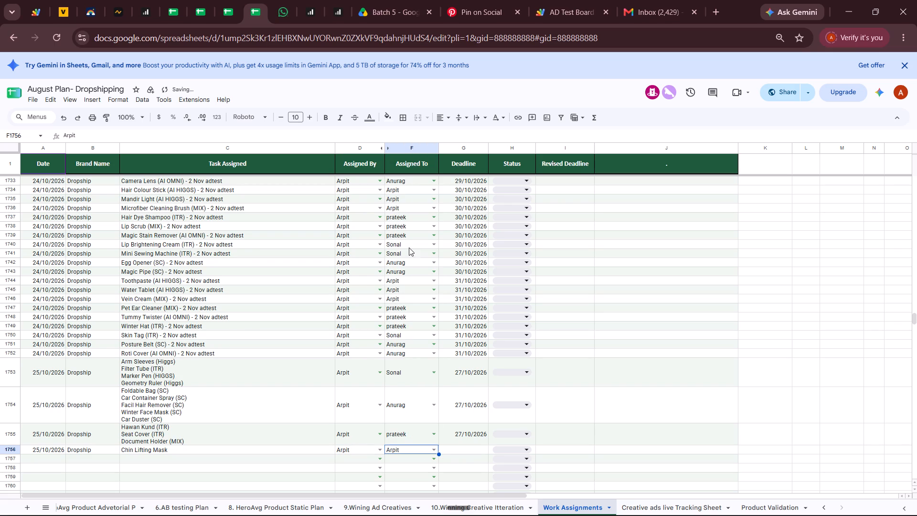
double_click(472, 449)
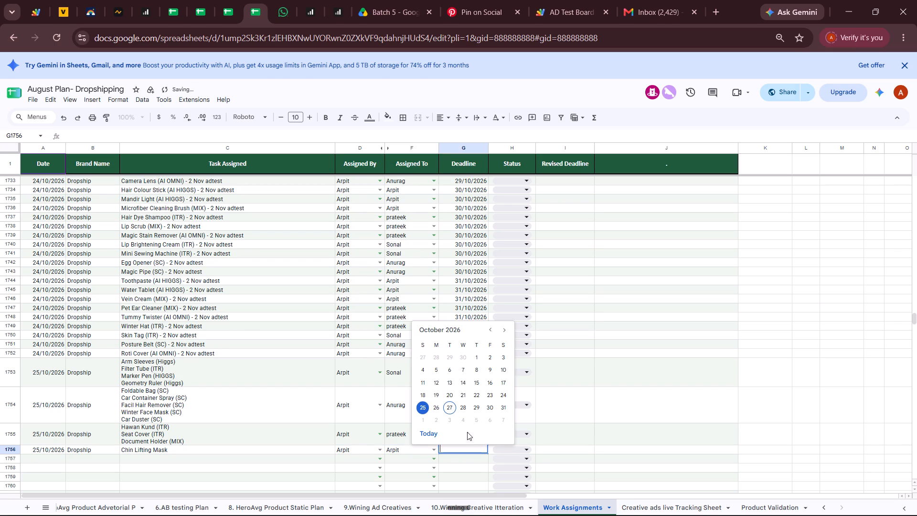
left_click(453, 410)
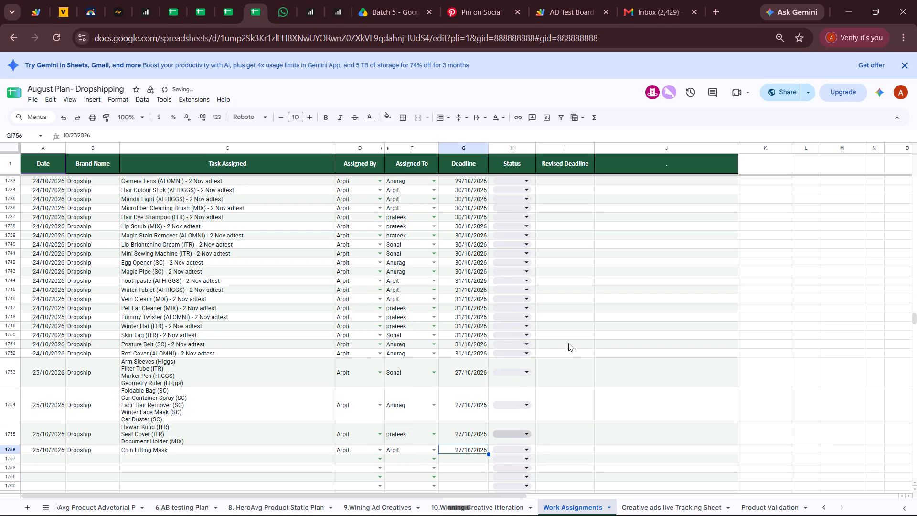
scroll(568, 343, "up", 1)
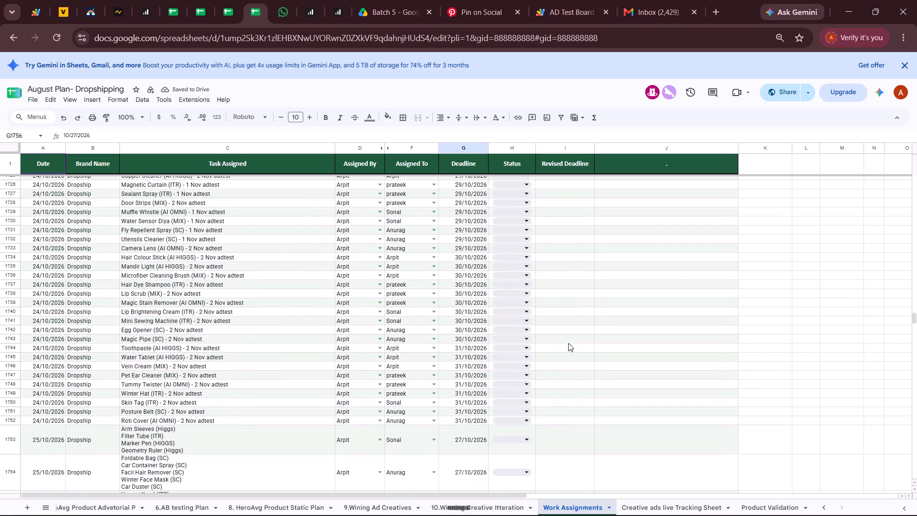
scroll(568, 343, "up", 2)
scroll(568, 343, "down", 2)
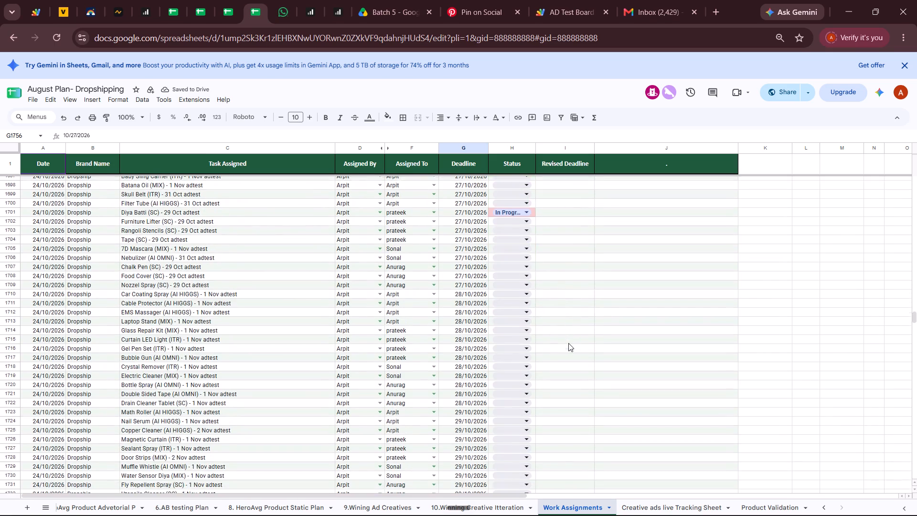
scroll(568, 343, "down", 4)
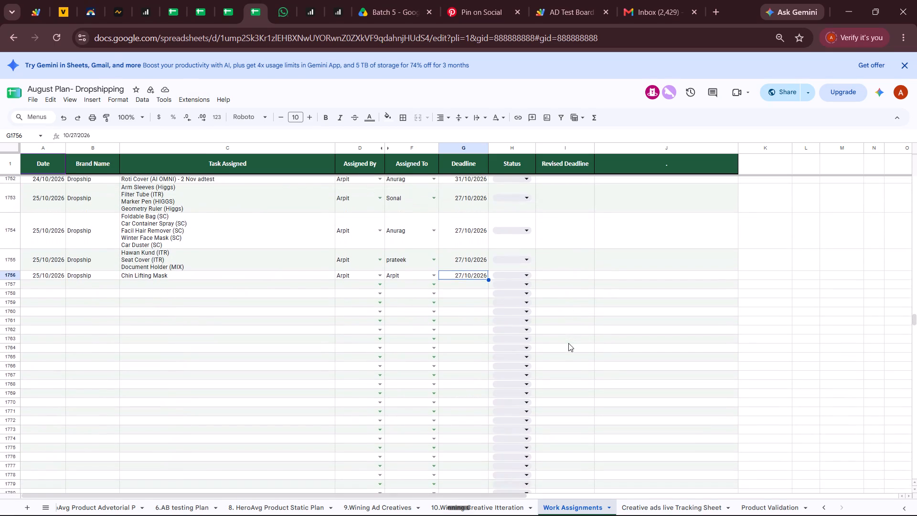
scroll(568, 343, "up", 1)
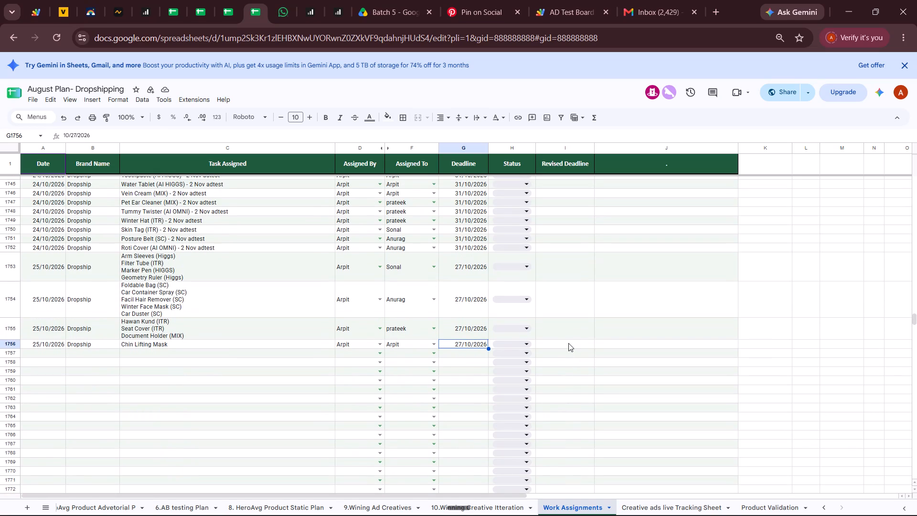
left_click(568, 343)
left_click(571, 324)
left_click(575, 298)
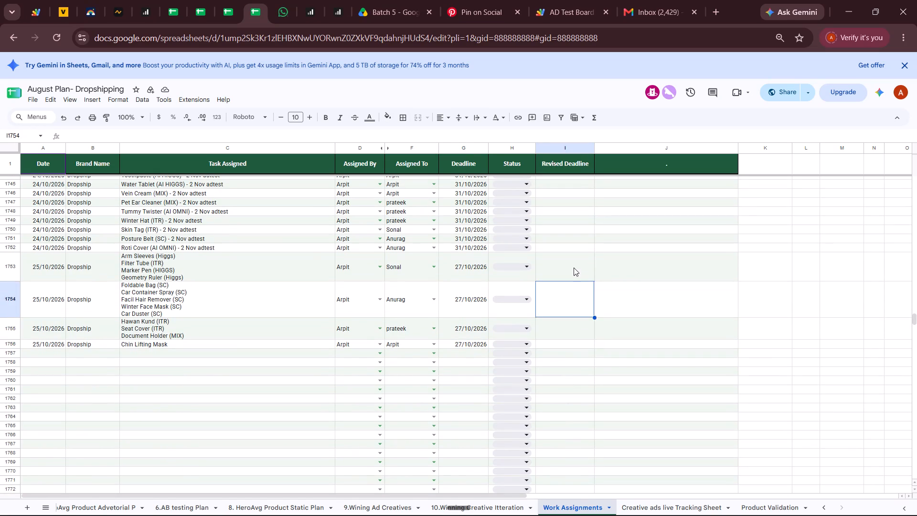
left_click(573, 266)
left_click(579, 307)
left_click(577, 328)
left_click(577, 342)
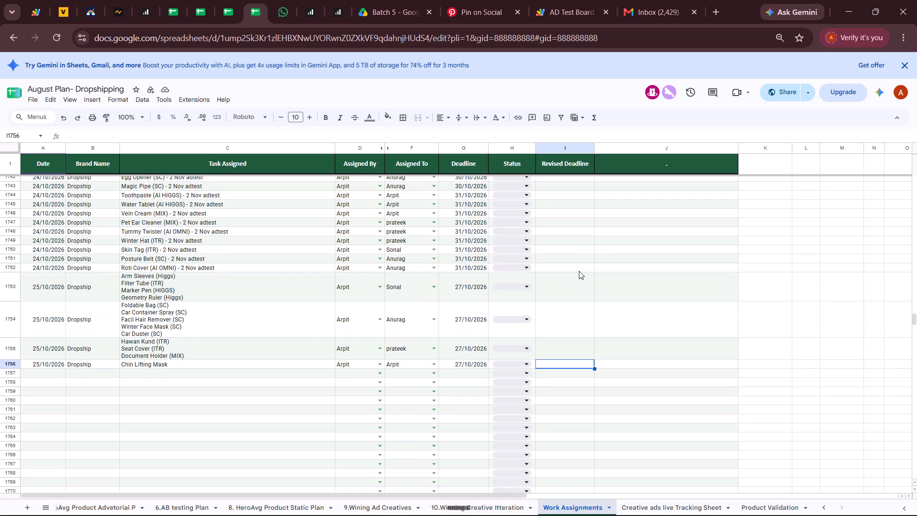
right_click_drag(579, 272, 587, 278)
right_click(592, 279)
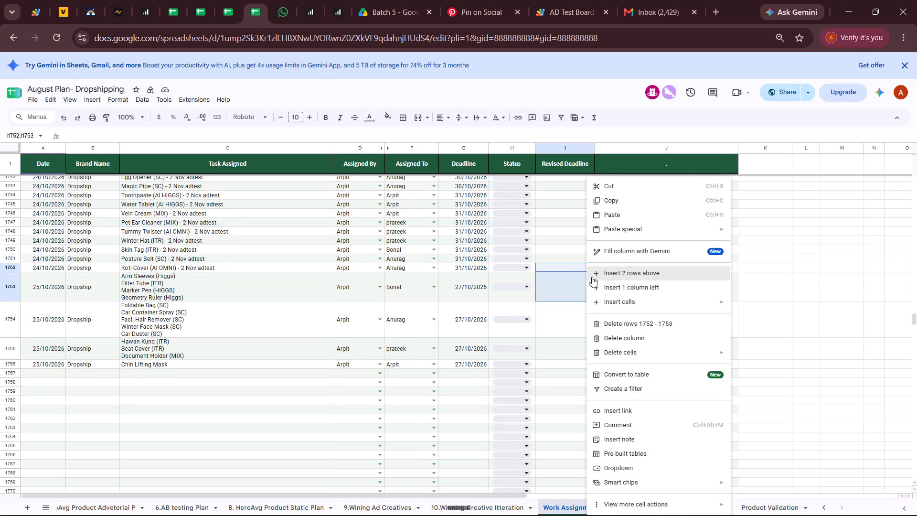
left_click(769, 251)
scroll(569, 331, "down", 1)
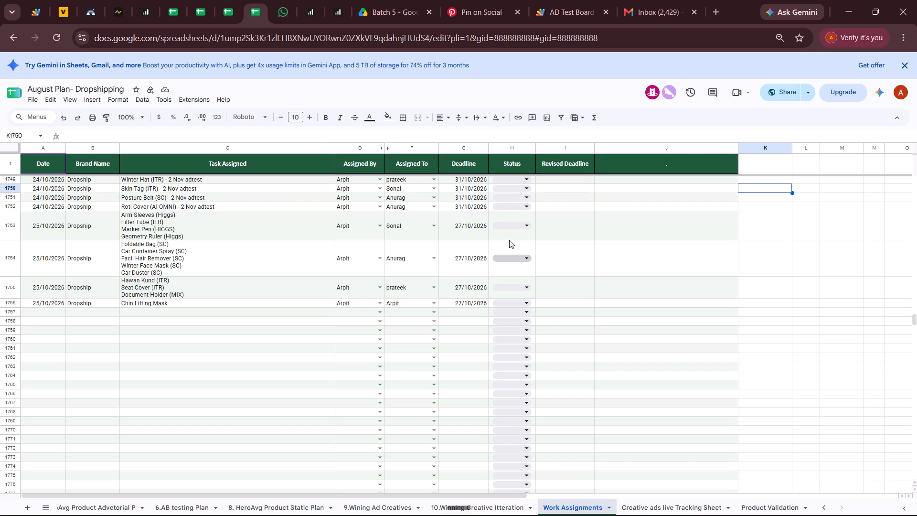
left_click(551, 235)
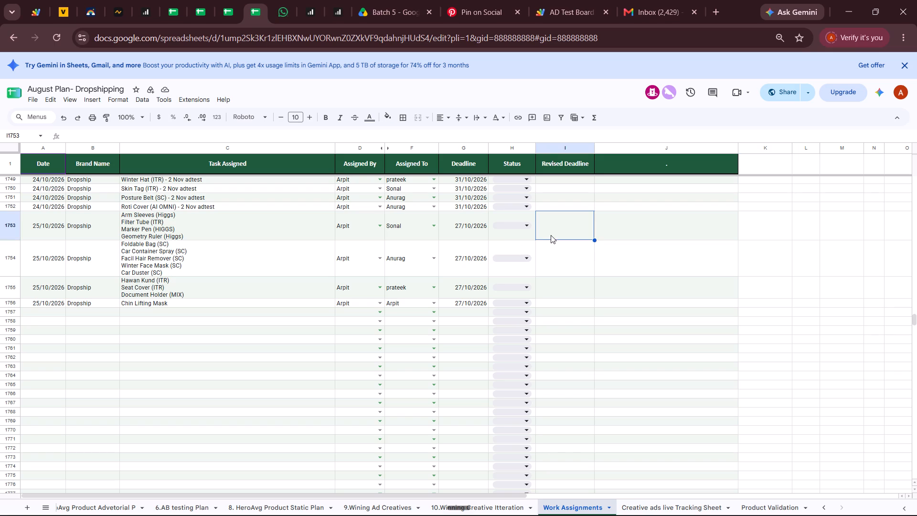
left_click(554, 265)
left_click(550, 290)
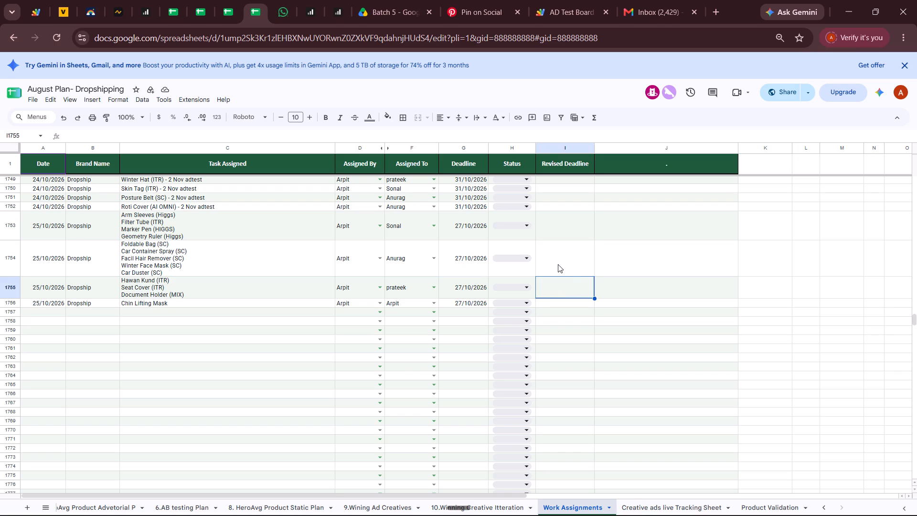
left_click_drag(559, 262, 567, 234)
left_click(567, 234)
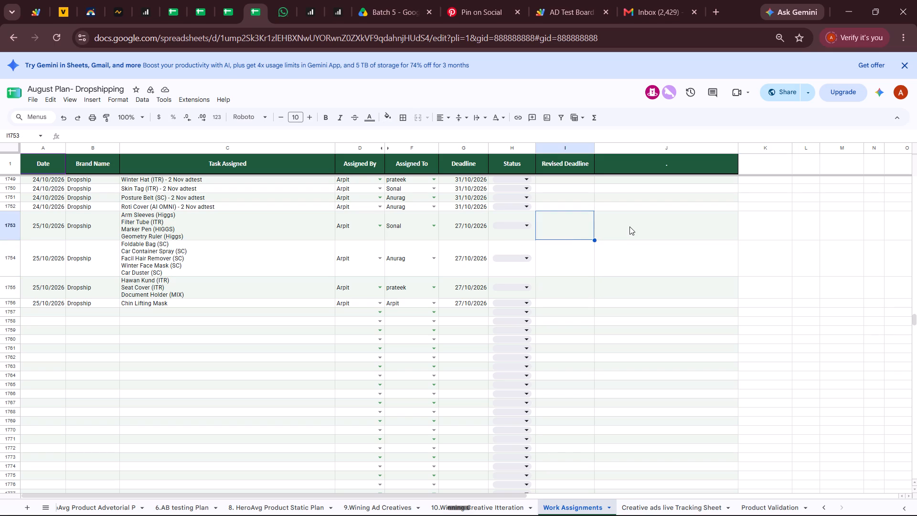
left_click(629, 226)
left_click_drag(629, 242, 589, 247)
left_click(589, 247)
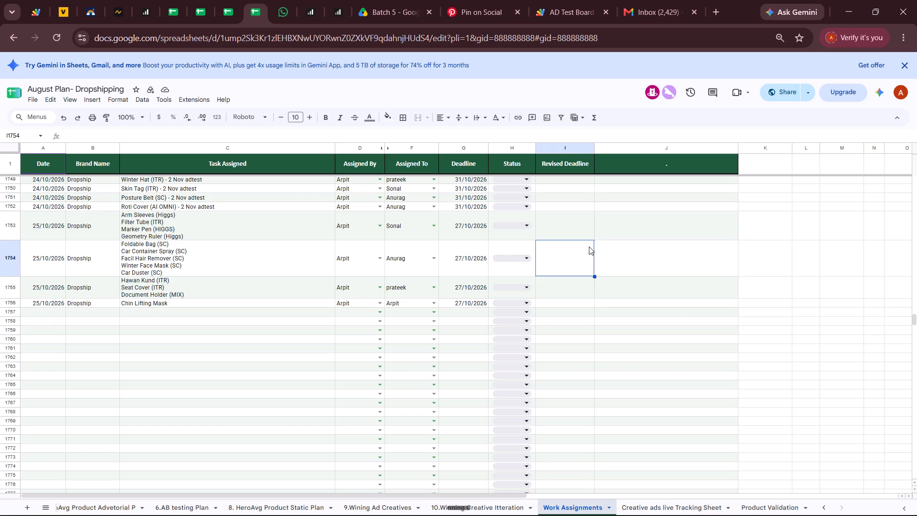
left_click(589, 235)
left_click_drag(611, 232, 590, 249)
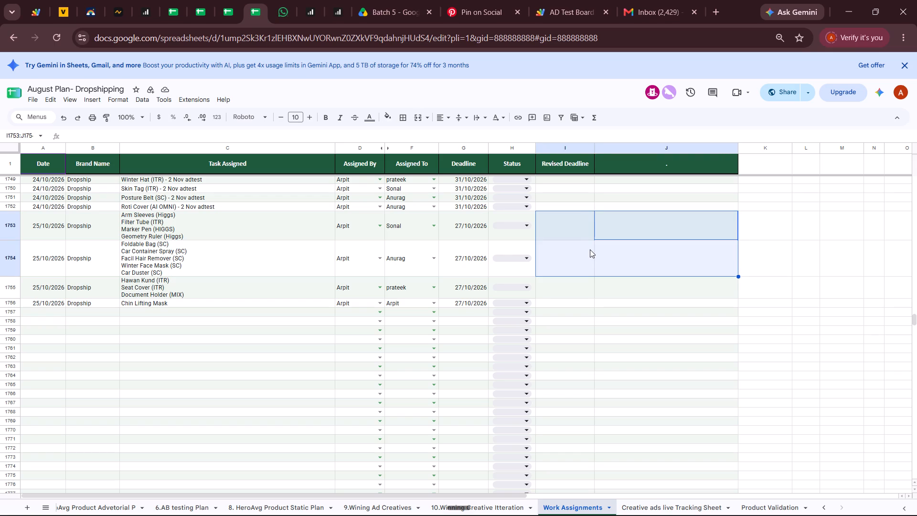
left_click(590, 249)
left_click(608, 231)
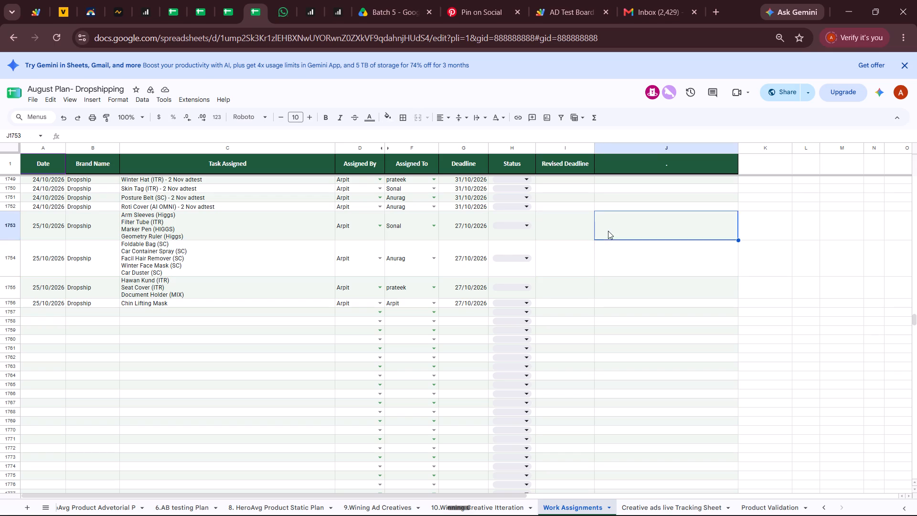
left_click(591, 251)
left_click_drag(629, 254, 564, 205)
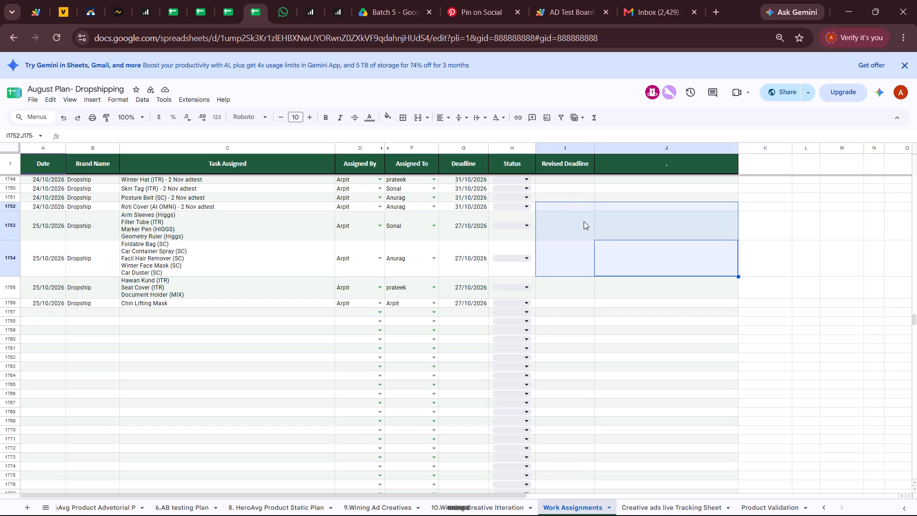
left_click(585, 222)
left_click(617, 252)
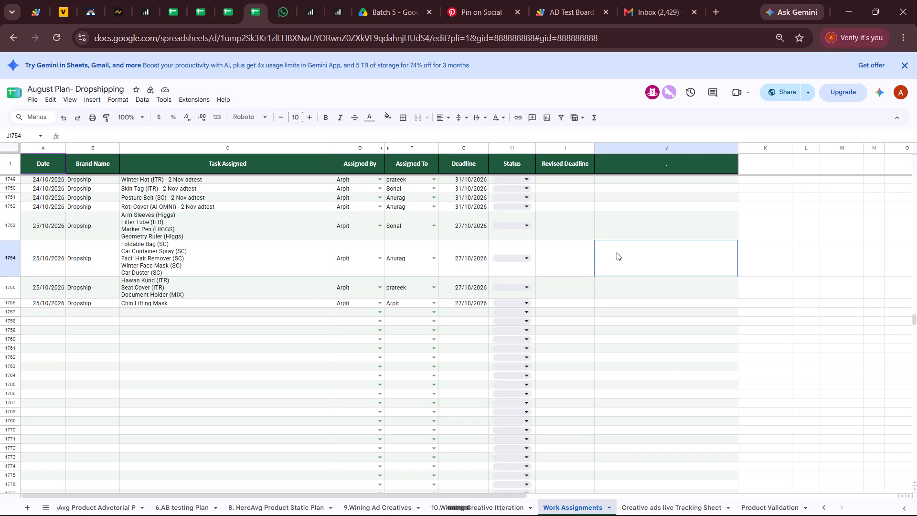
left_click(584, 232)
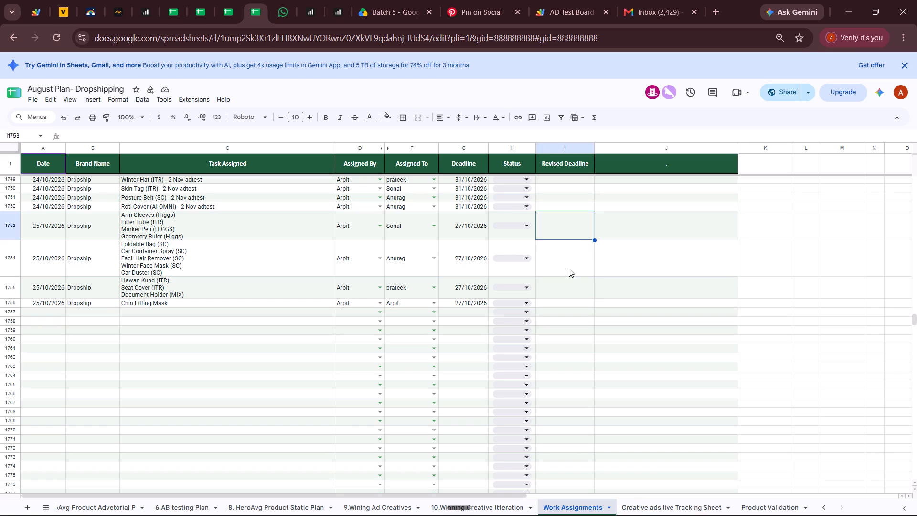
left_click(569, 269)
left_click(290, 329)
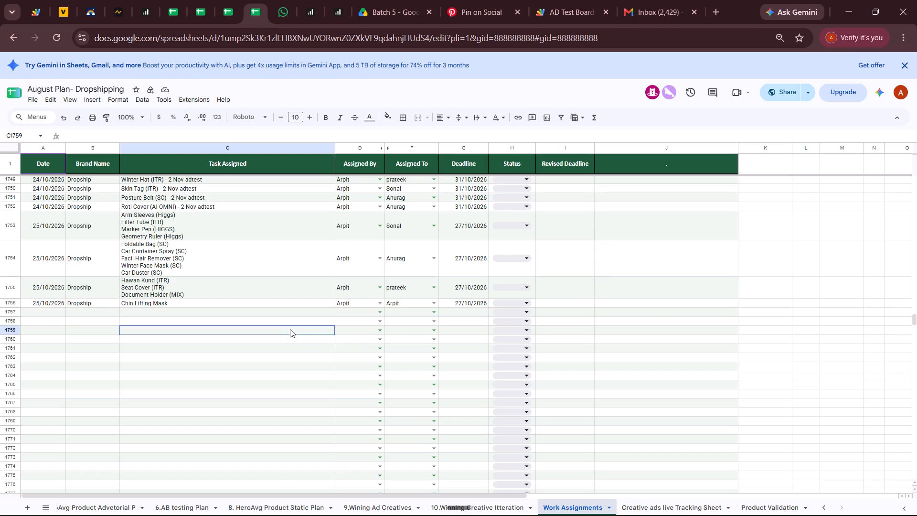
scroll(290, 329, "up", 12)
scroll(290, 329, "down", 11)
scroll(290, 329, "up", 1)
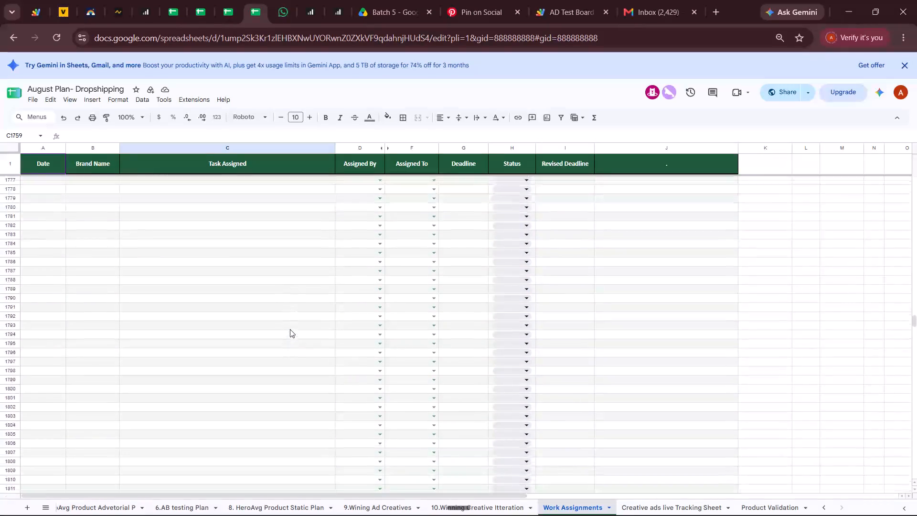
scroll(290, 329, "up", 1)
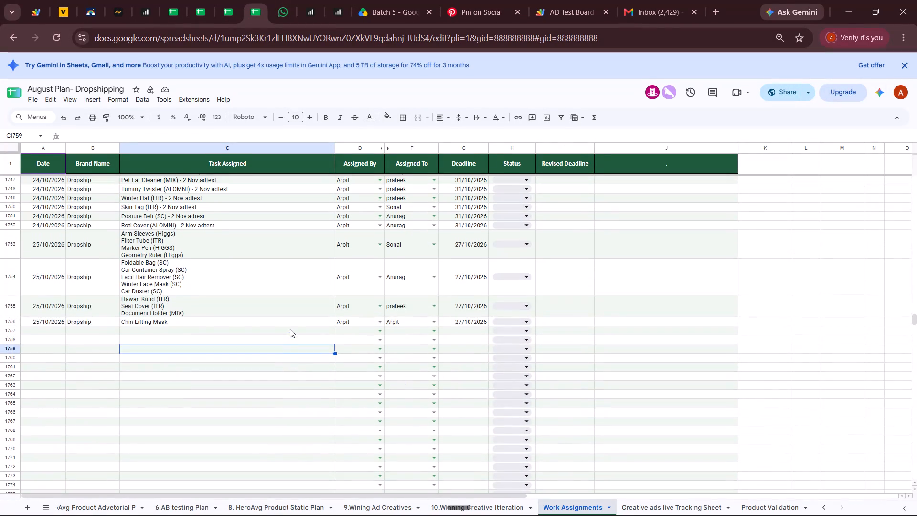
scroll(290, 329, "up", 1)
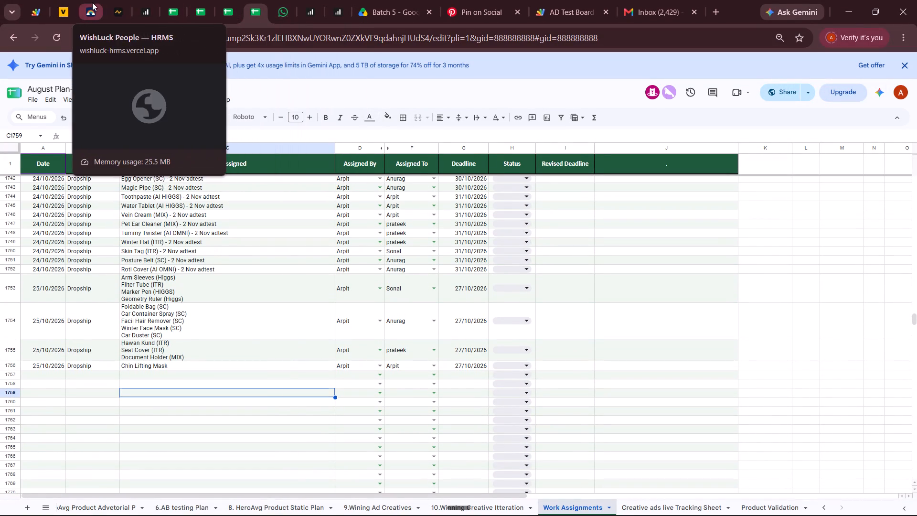
Switch to the Team Workload dashboard and limit the Person filter to Arpit only to review his tasks due today.
left_click(44, 4)
scroll(280, 245, "up", 4)
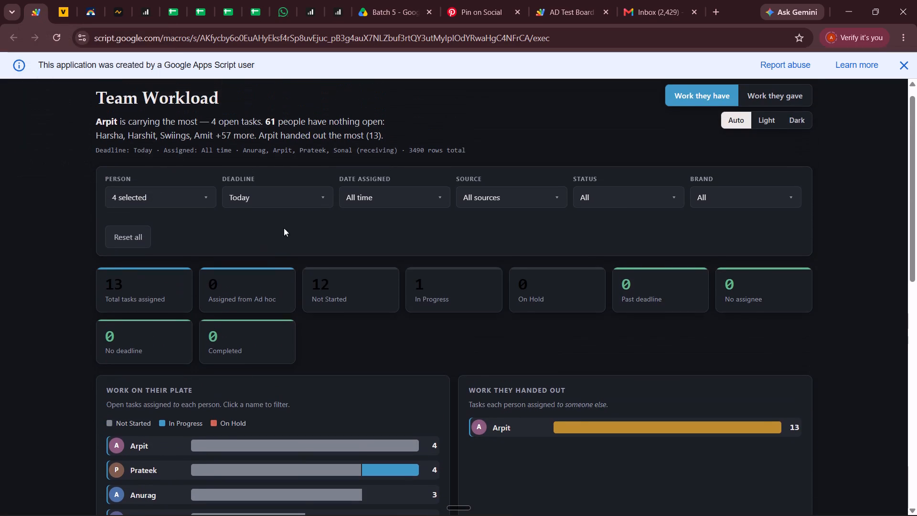
left_click(204, 195)
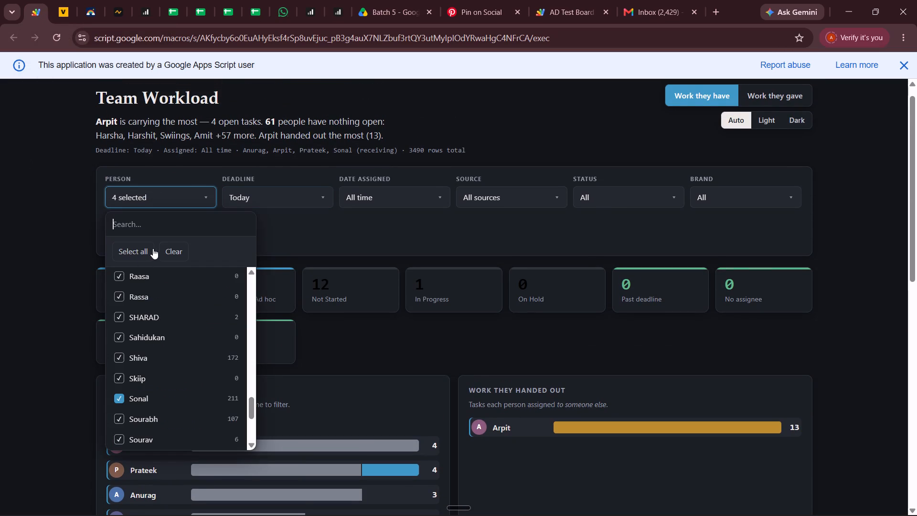
left_click(169, 252)
scroll(157, 368, "down", 1)
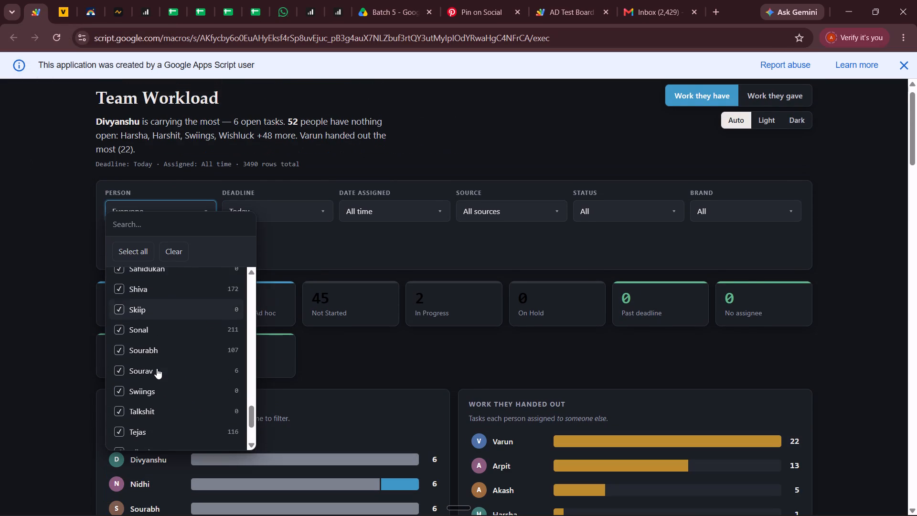
scroll(157, 368, "down", 4)
scroll(157, 368, "up", 7)
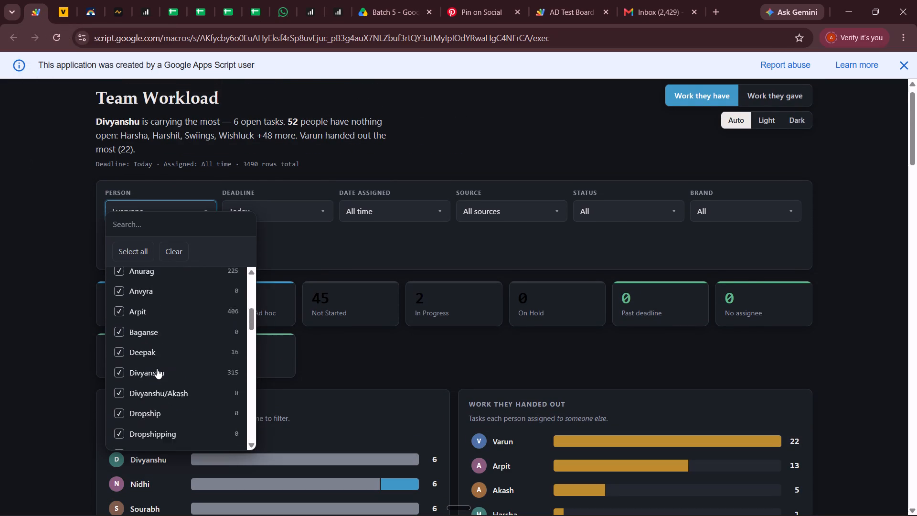
scroll(157, 368, "down", 3)
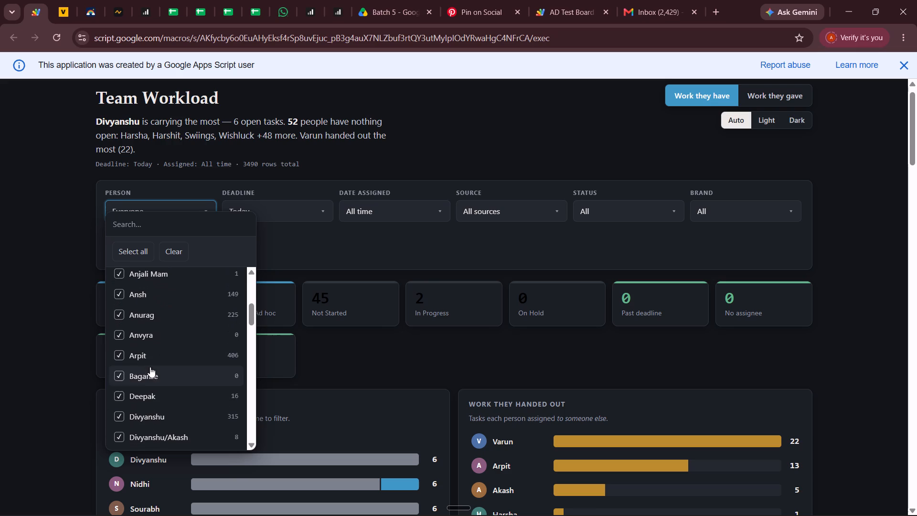
left_click(146, 362)
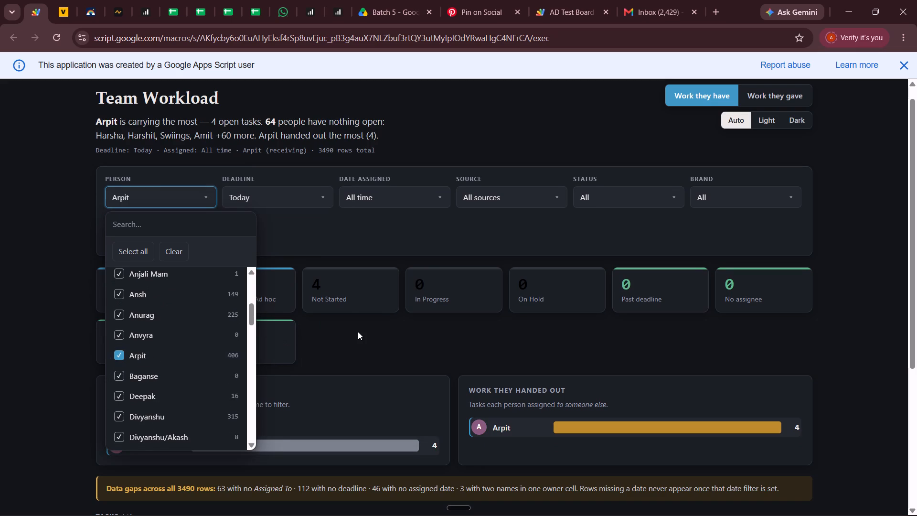
left_click(358, 332)
scroll(358, 332, "down", 3)
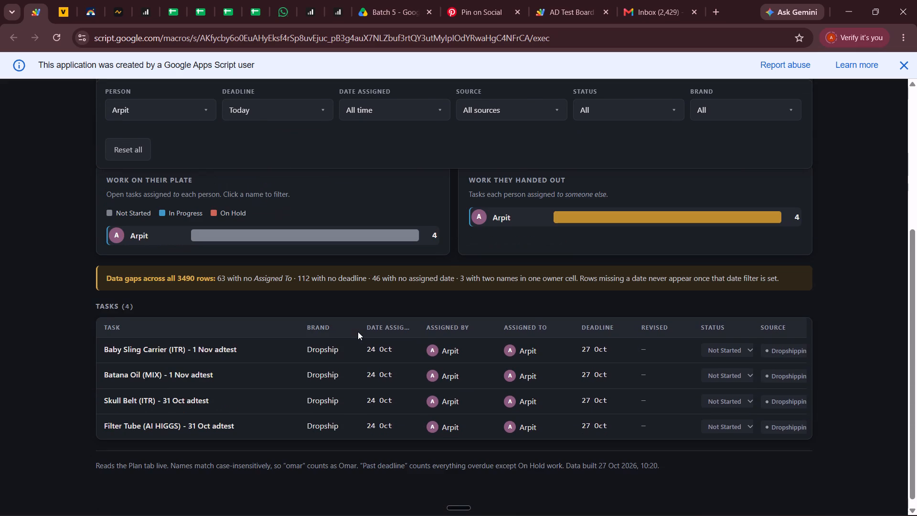
scroll(481, 398, "left", 1)
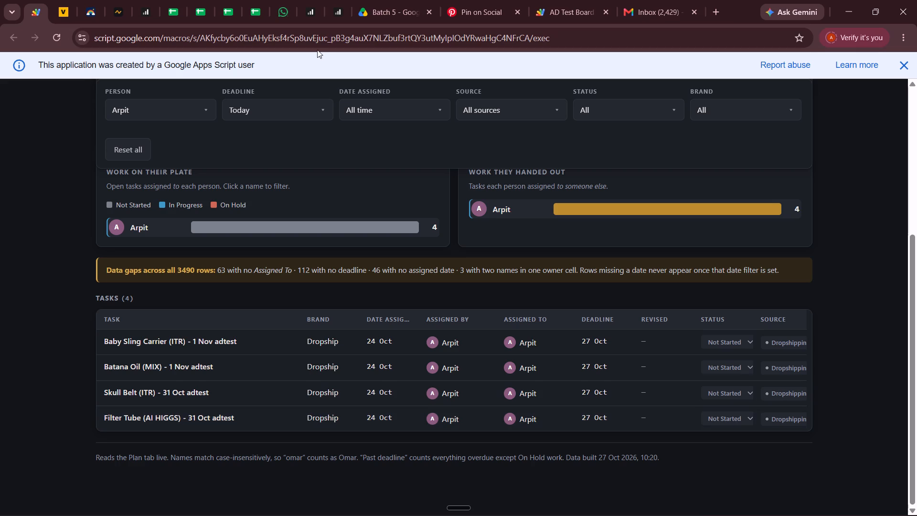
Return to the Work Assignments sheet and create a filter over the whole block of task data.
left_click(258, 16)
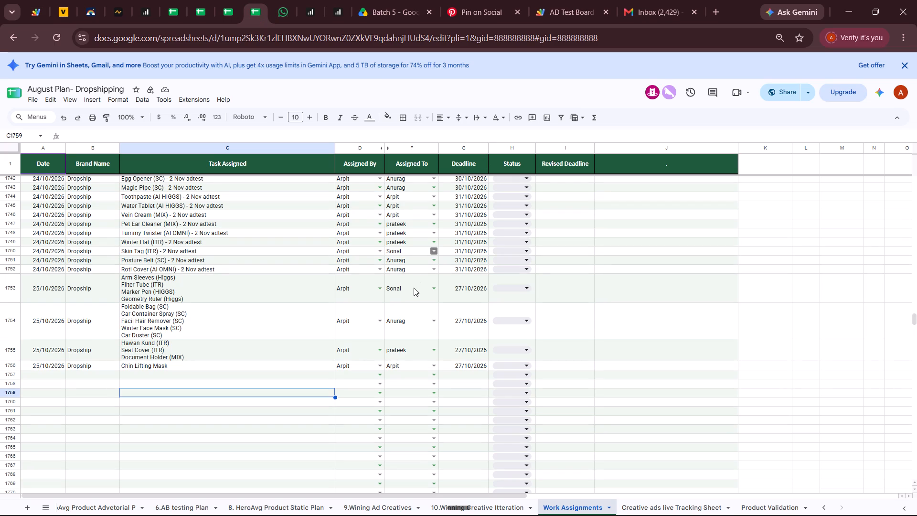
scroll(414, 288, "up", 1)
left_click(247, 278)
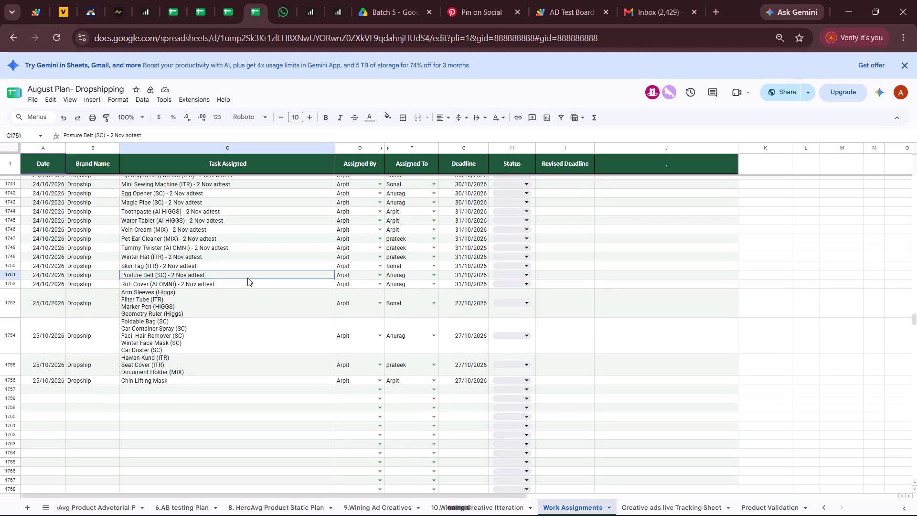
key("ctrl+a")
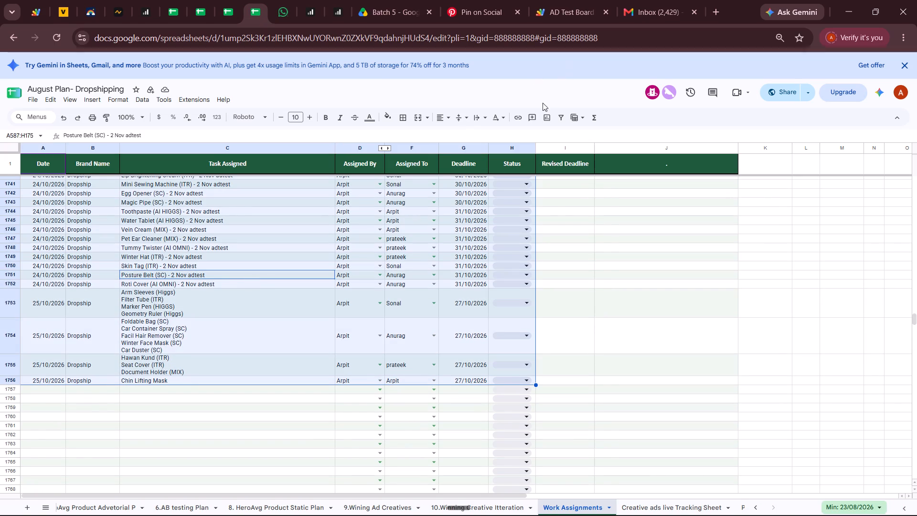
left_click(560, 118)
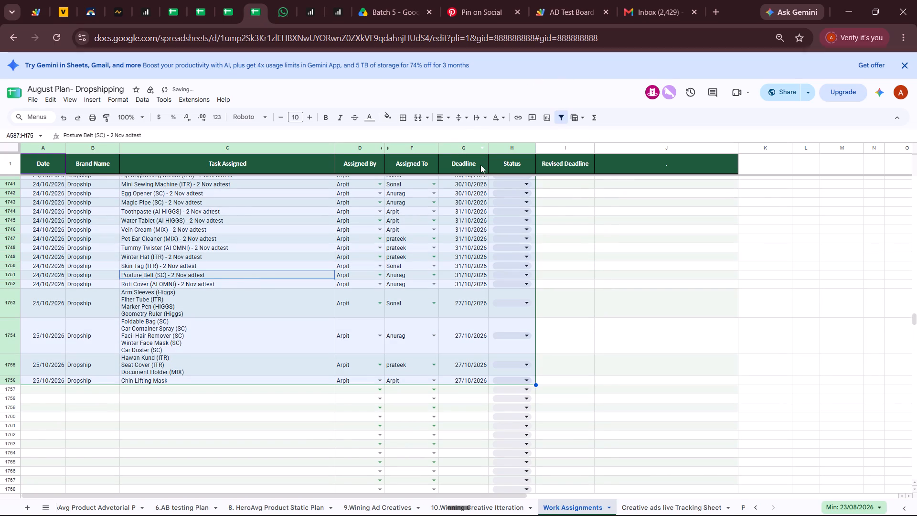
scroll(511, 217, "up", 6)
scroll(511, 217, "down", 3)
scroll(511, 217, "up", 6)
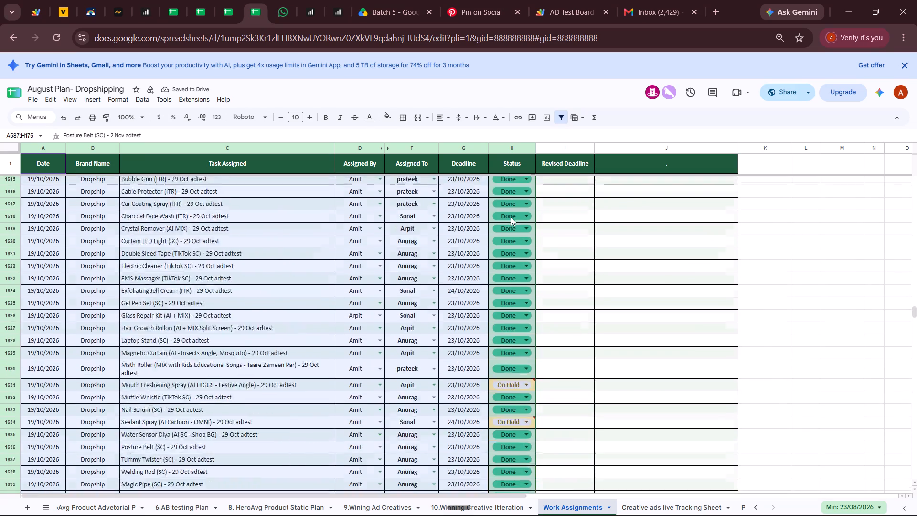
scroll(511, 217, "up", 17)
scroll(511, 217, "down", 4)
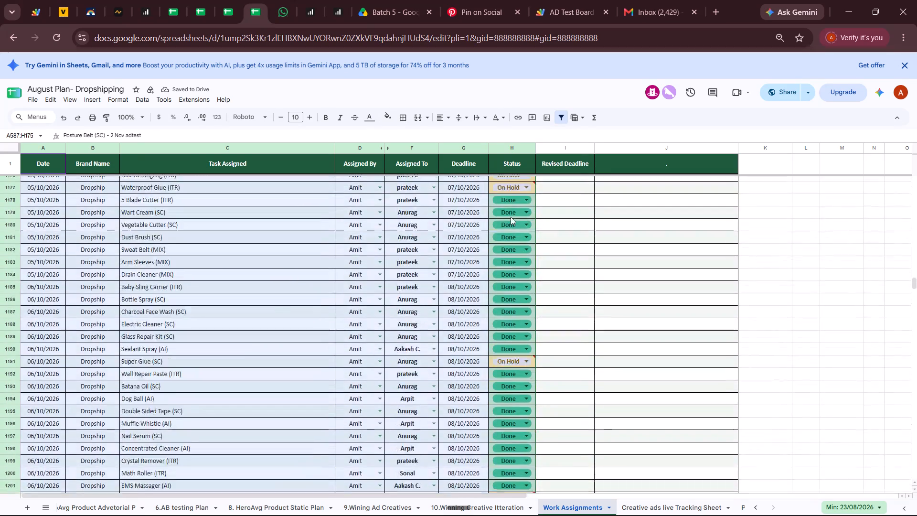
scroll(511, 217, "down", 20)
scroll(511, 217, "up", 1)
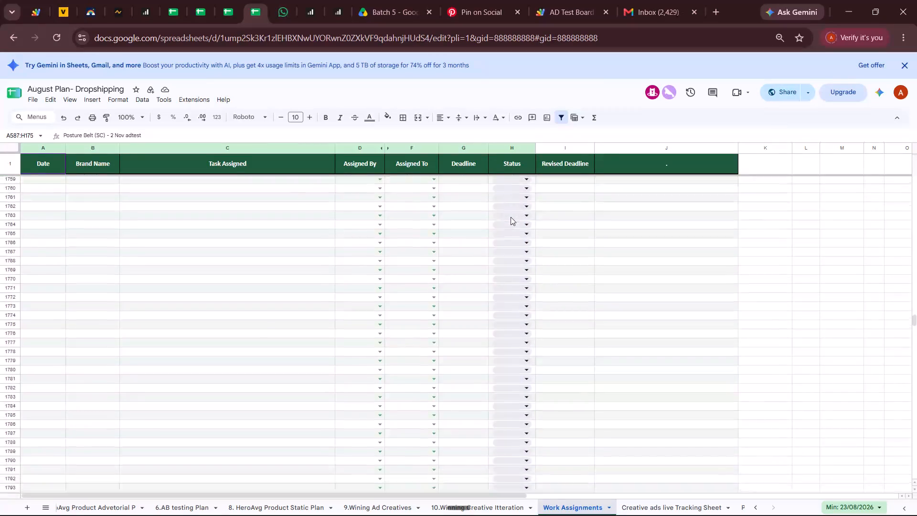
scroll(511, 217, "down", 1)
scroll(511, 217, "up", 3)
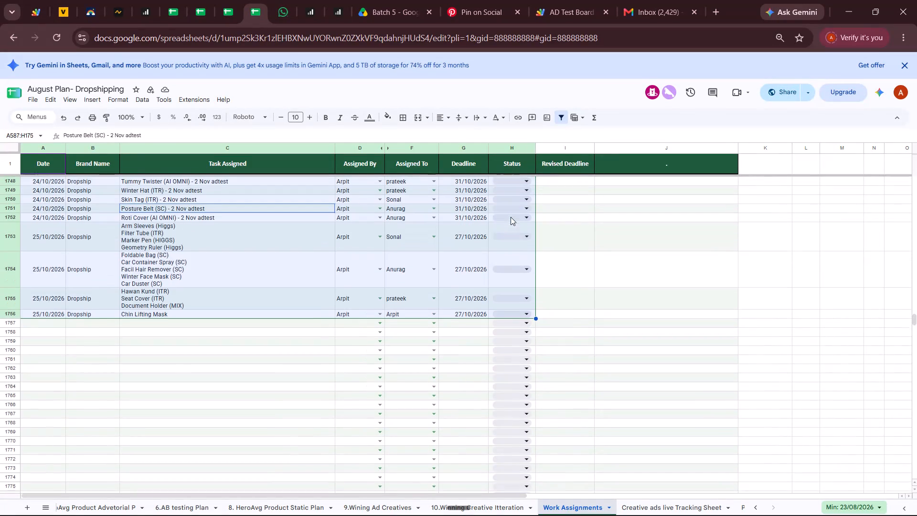
Remove the existing filter and create a new one from the empty column J cell in row 1755.
left_click(612, 302)
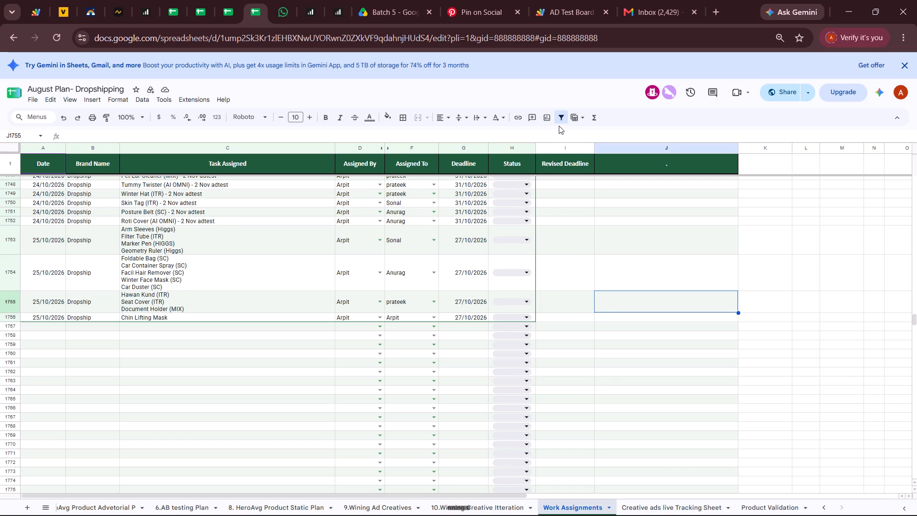
left_click(561, 117)
left_click(561, 117)
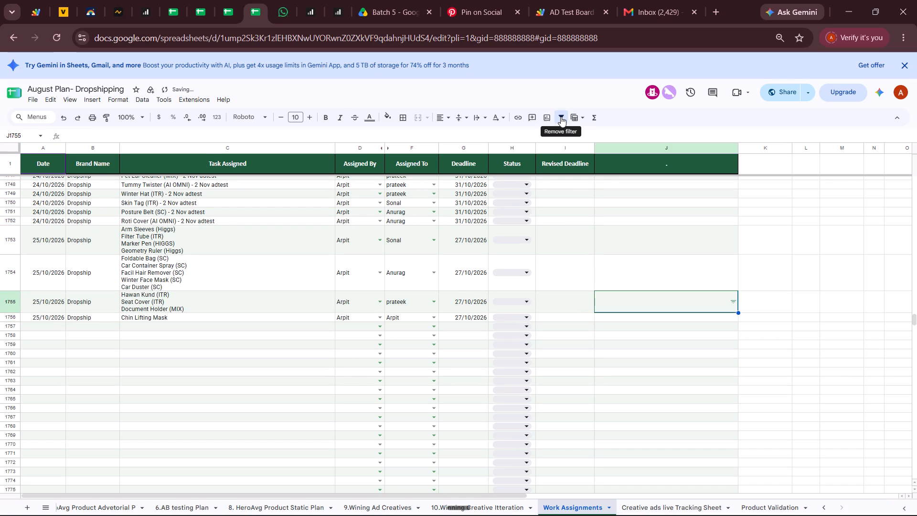
Replace the existing filter with a new one created from the Assigned By header cell in row 1.
left_click(432, 162)
left_click(369, 156)
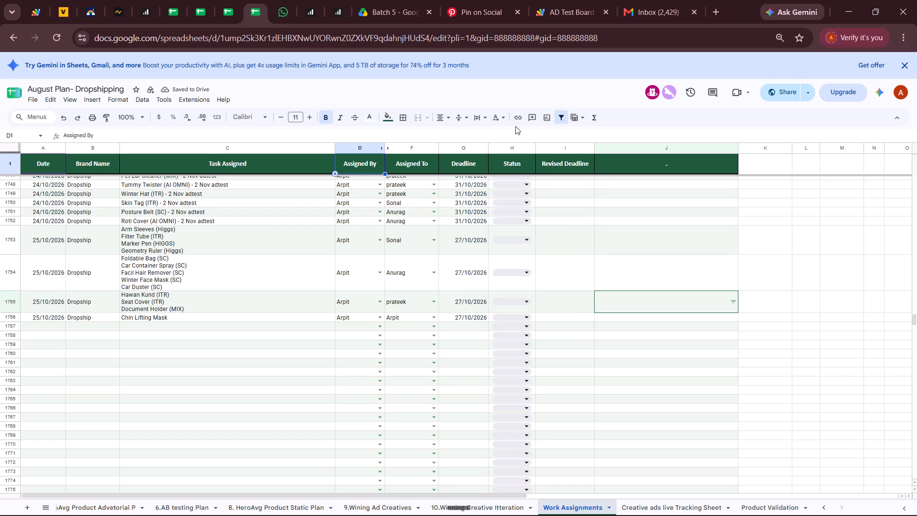
left_click(562, 119)
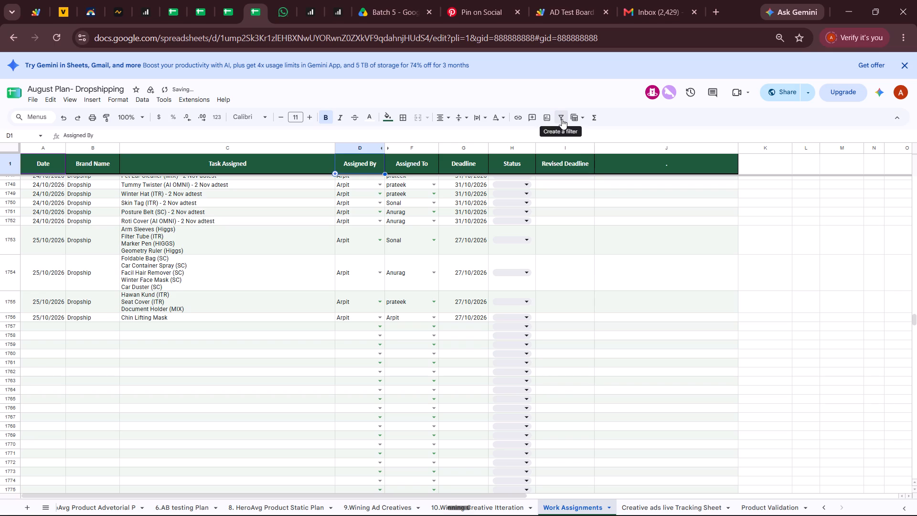
left_click(562, 119)
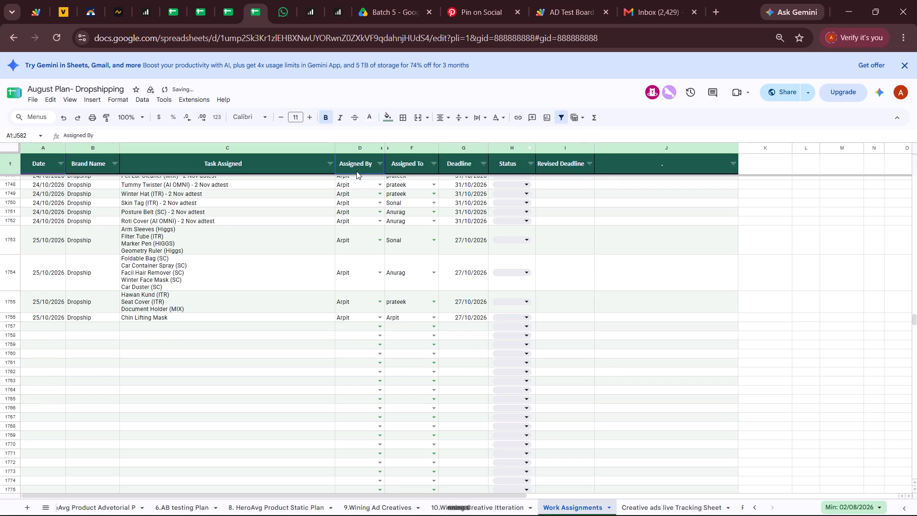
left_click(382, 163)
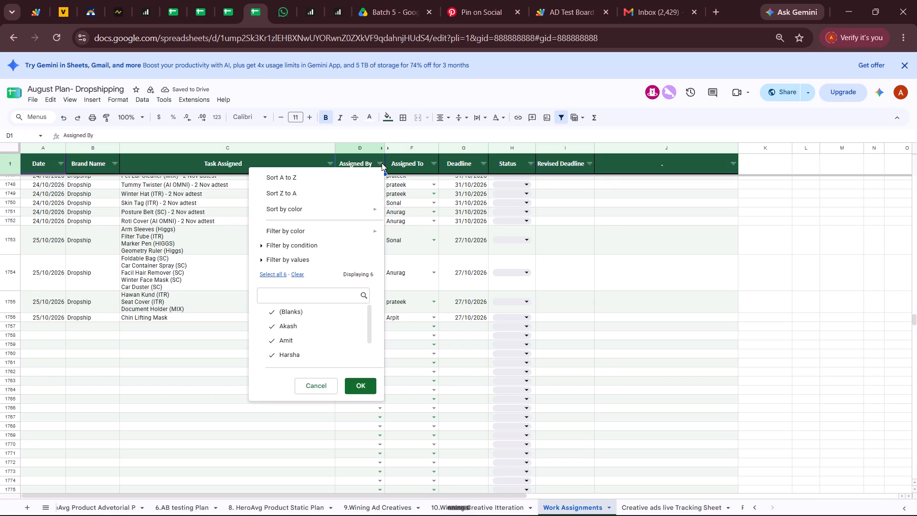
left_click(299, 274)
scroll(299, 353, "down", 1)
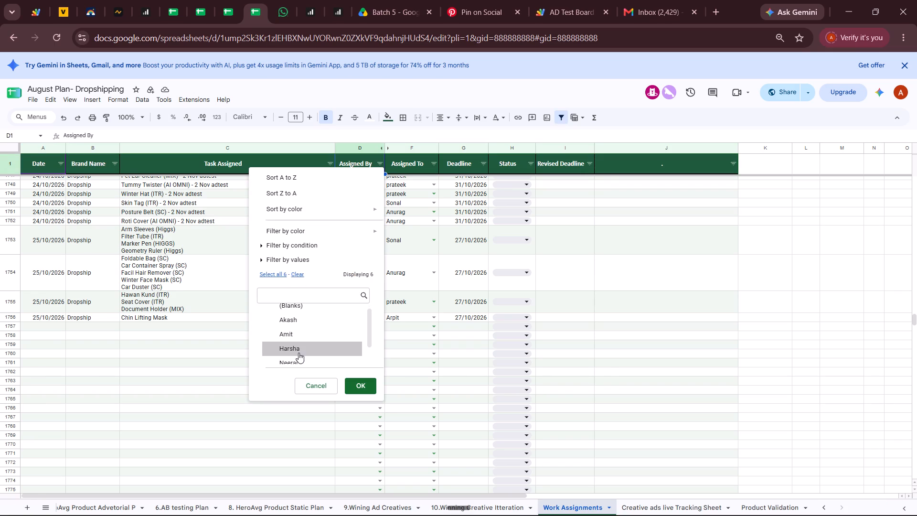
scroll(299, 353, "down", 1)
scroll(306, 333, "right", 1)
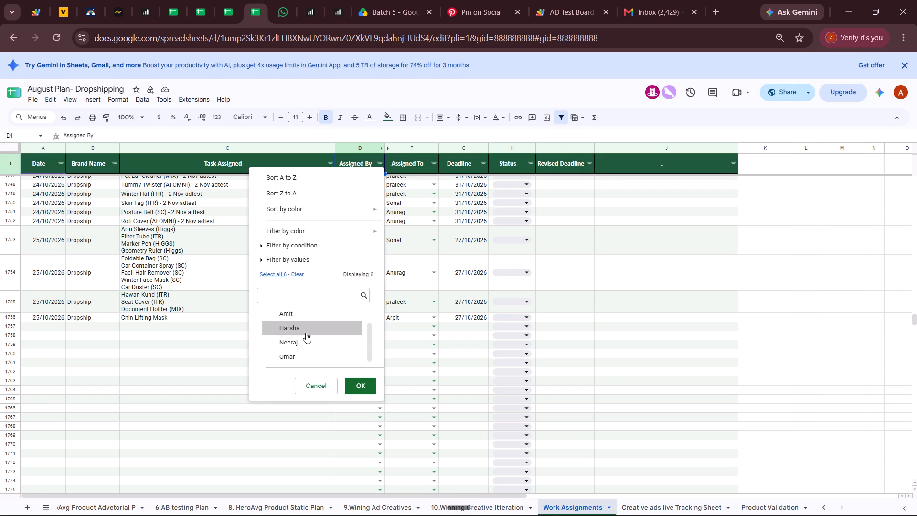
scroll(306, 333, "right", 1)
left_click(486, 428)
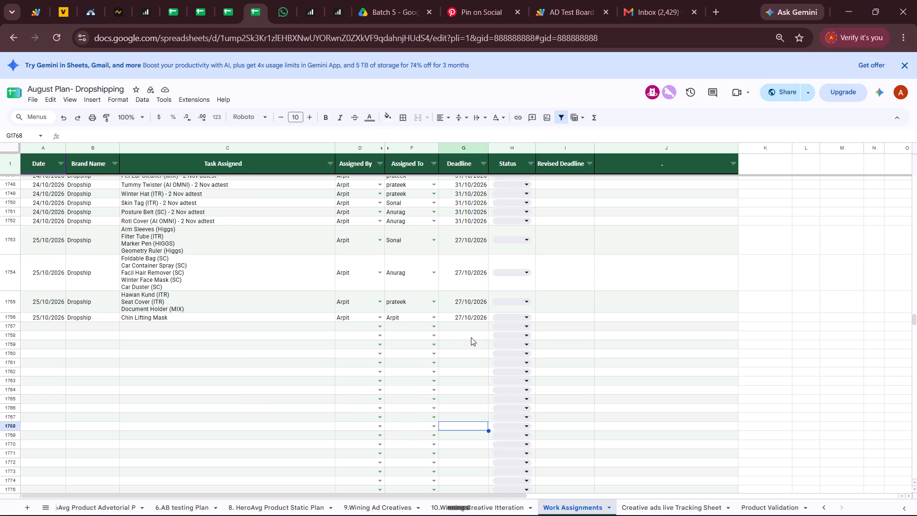
Filter the Assigned To column by values so that only Arpit is selected.
left_click(434, 161)
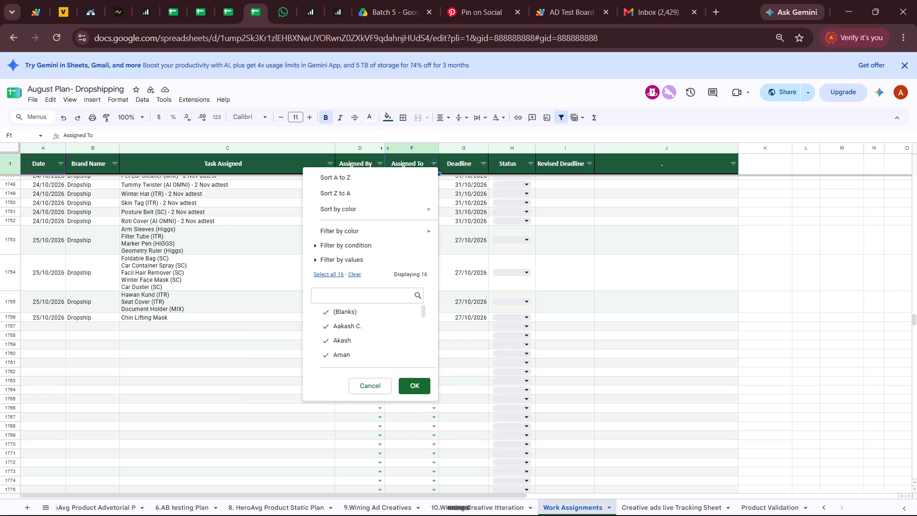
scroll(410, 291, "down", 1)
left_click(355, 276)
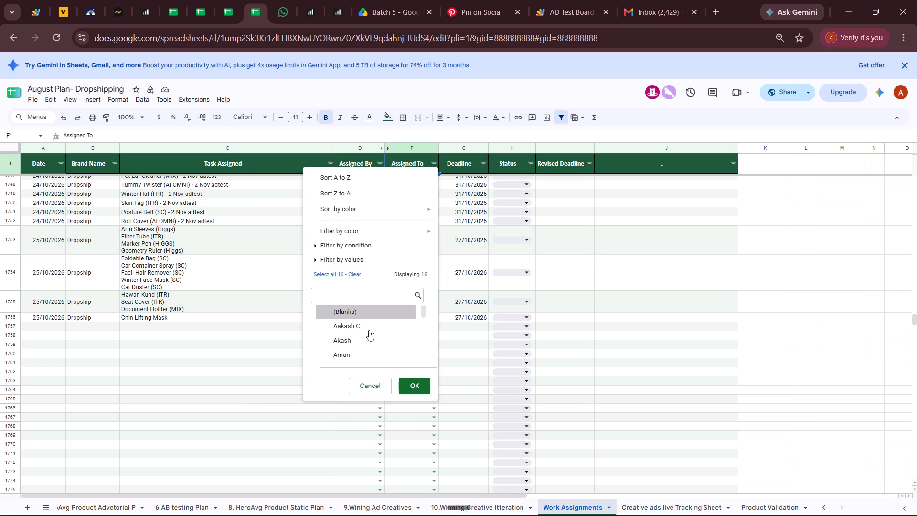
scroll(369, 330, "down", 1)
left_click(368, 326)
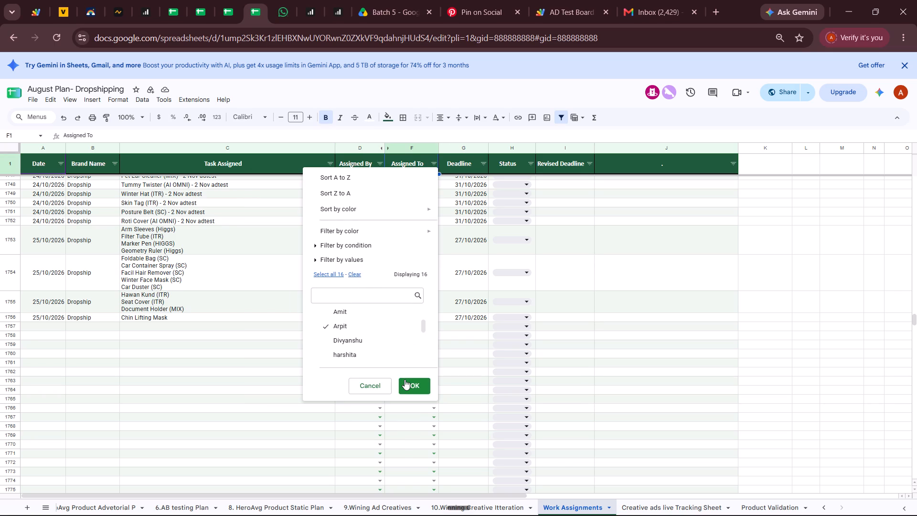
left_click(405, 379)
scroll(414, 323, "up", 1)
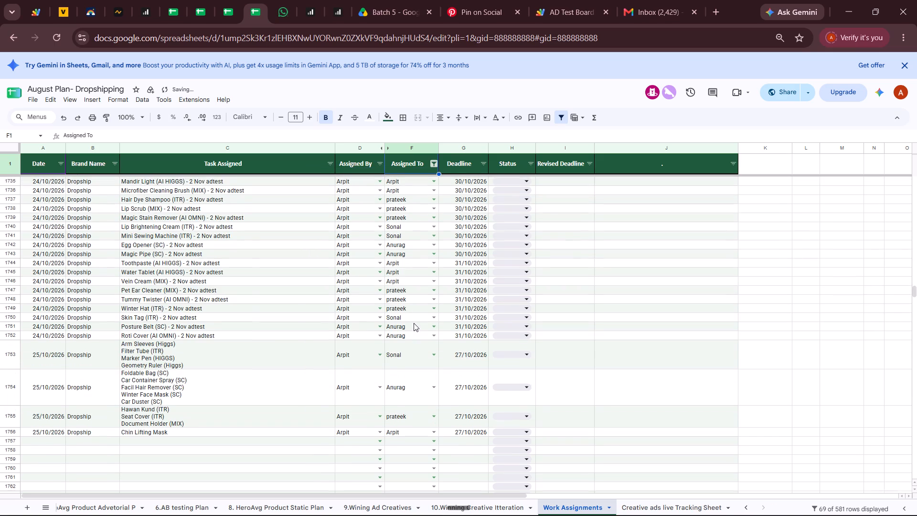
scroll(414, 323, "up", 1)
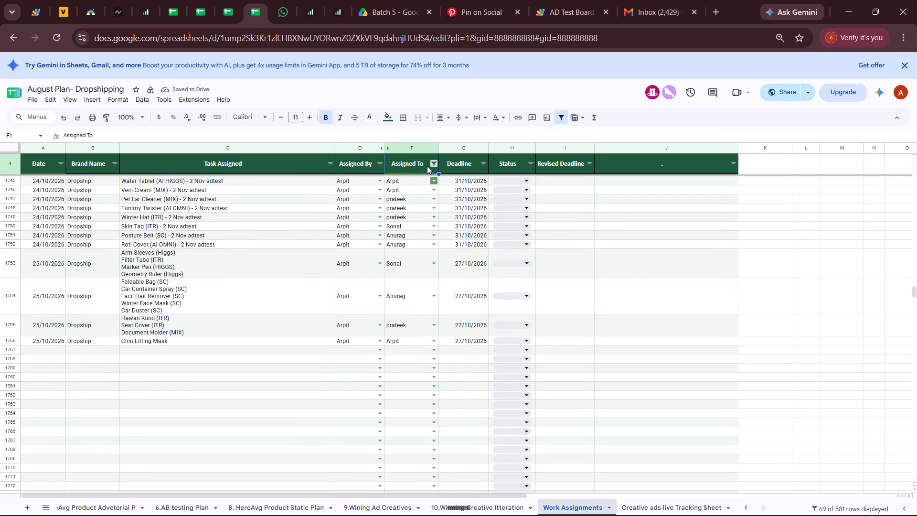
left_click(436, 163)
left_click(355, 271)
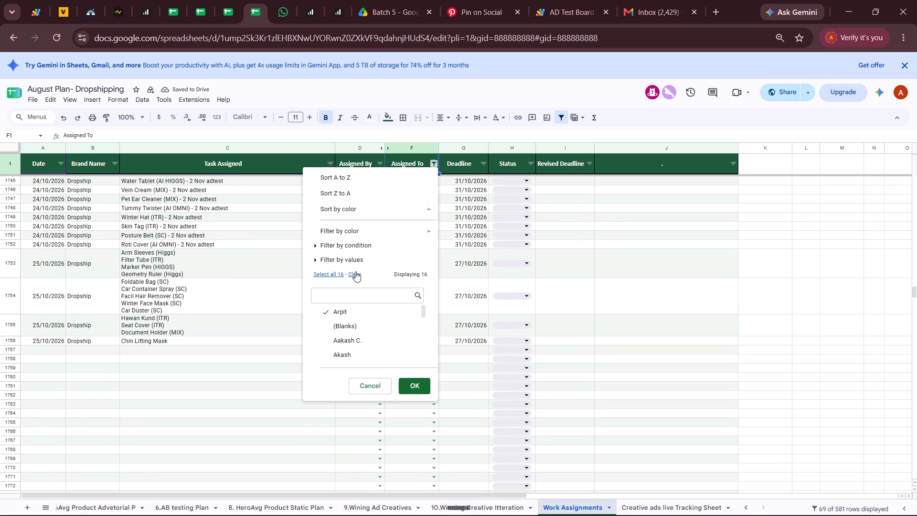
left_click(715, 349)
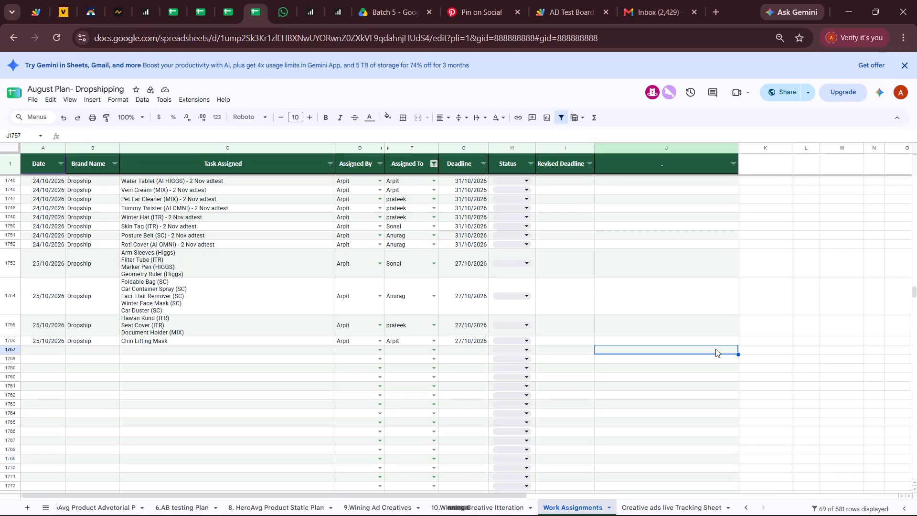
Look through the Work Assignments rows above and below the Chin Lifting Mask task, checking assignees and deadlines.
left_click(703, 344)
left_click(691, 343)
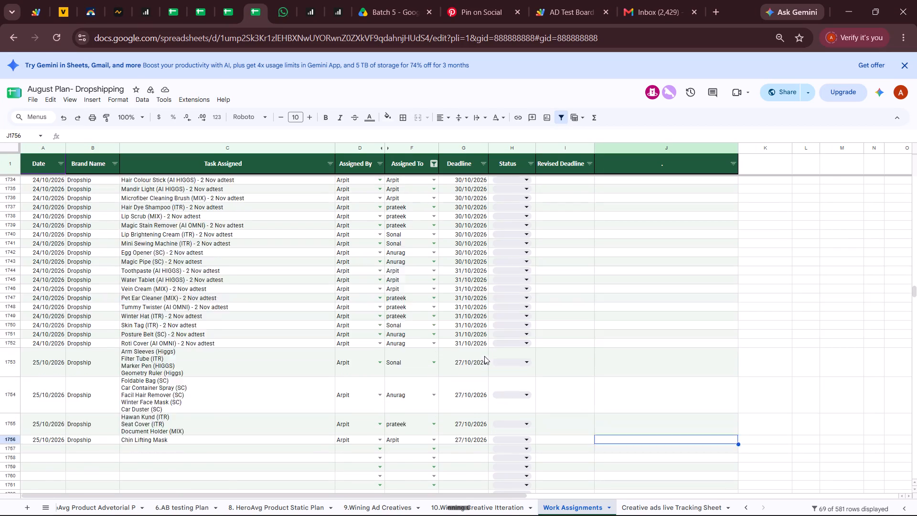
scroll(484, 356, "up", 8)
scroll(484, 356, "down", 11)
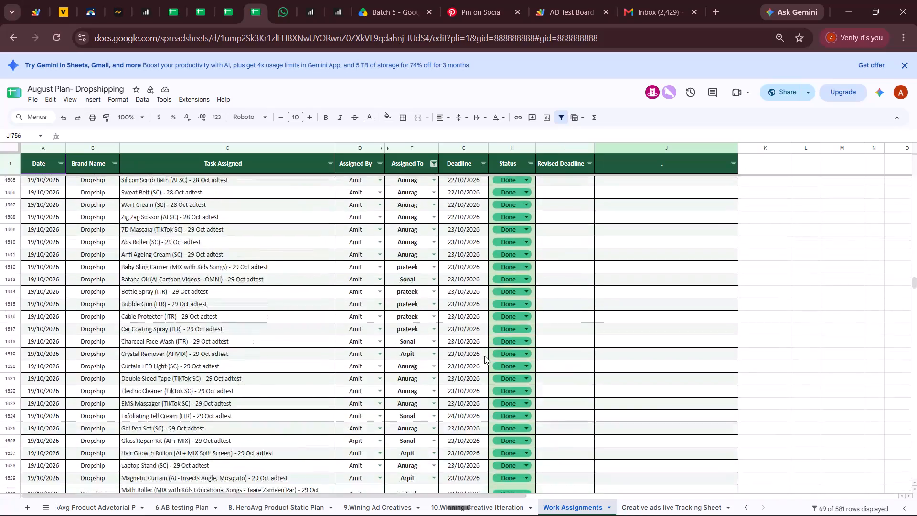
scroll(484, 356, "down", 4)
scroll(484, 356, "up", 1)
scroll(484, 356, "down", 2)
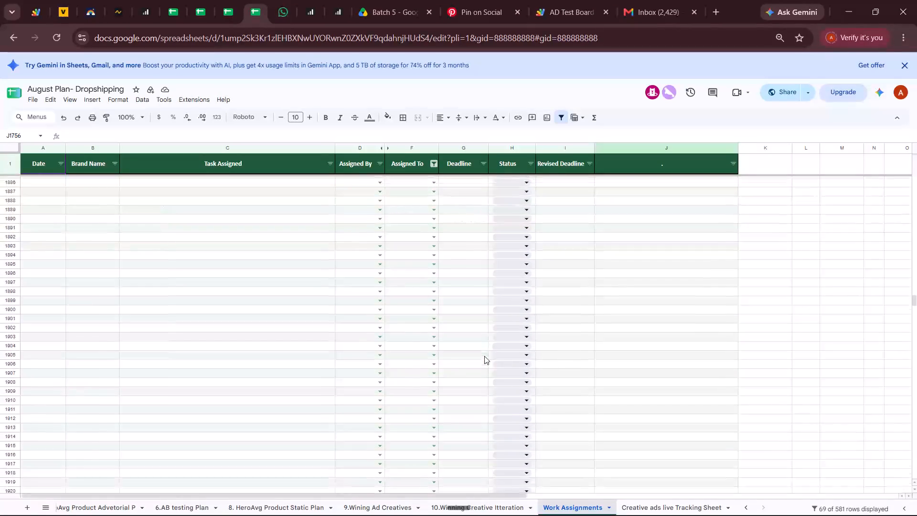
scroll(484, 356, "up", 2)
Switch to the Team Workload dashboard and review the summary and task list for Arpit's tasks due today.
left_click(40, 9)
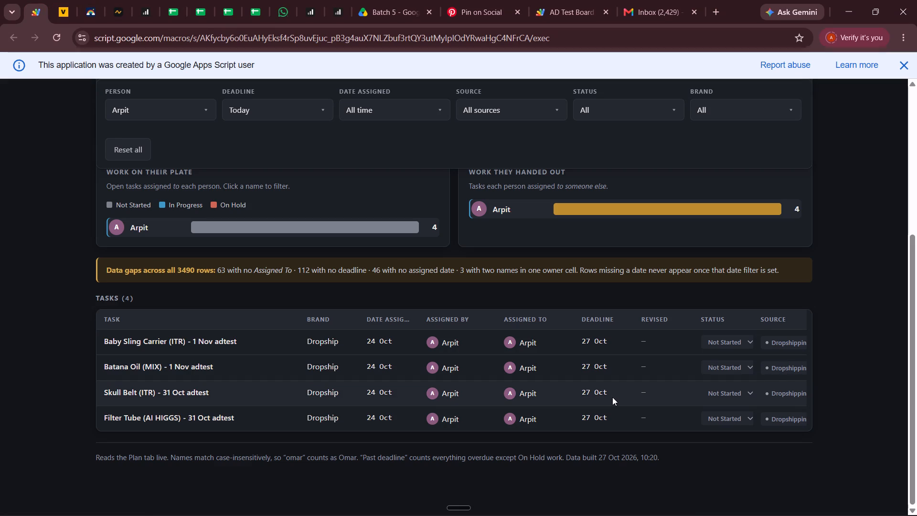
scroll(612, 397, "up", 2)
scroll(612, 397, "down", 1)
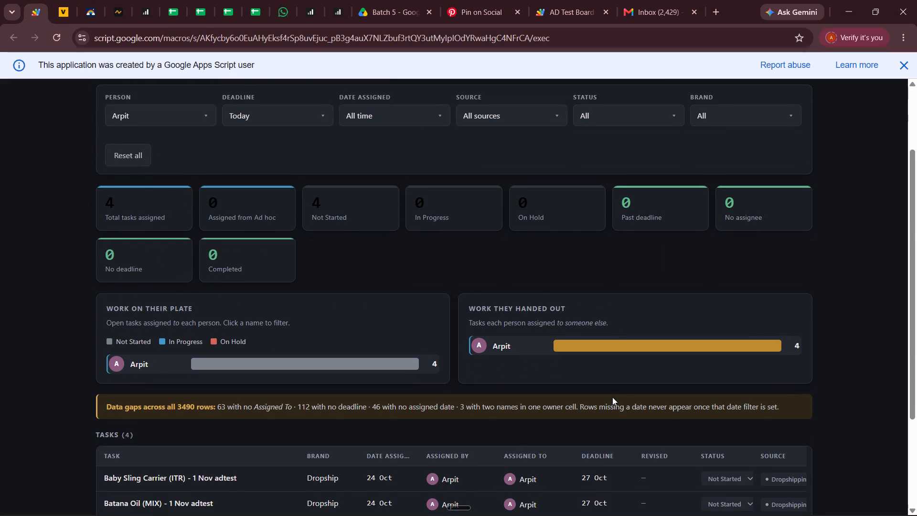
scroll(612, 397, "down", 3)
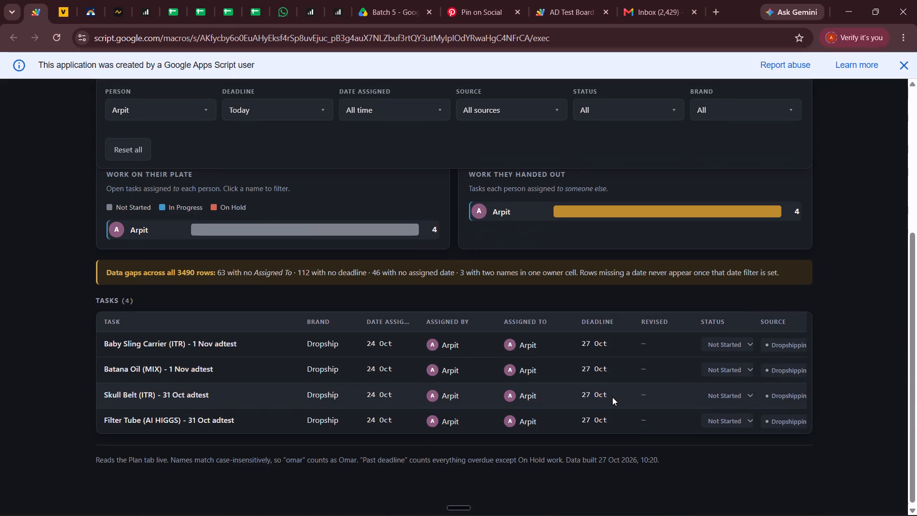
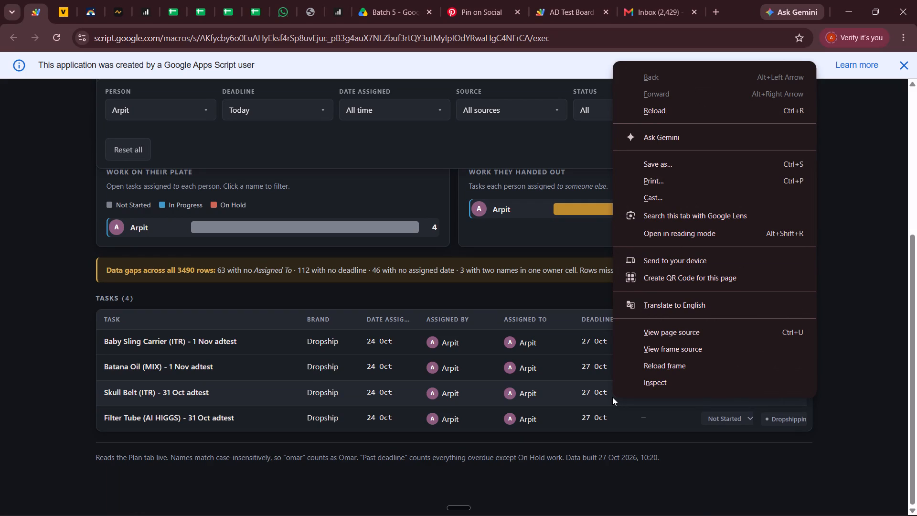
Leave the Team Workload dashboard and minimize the browser window to show the desktop.
left_click(849, 325)
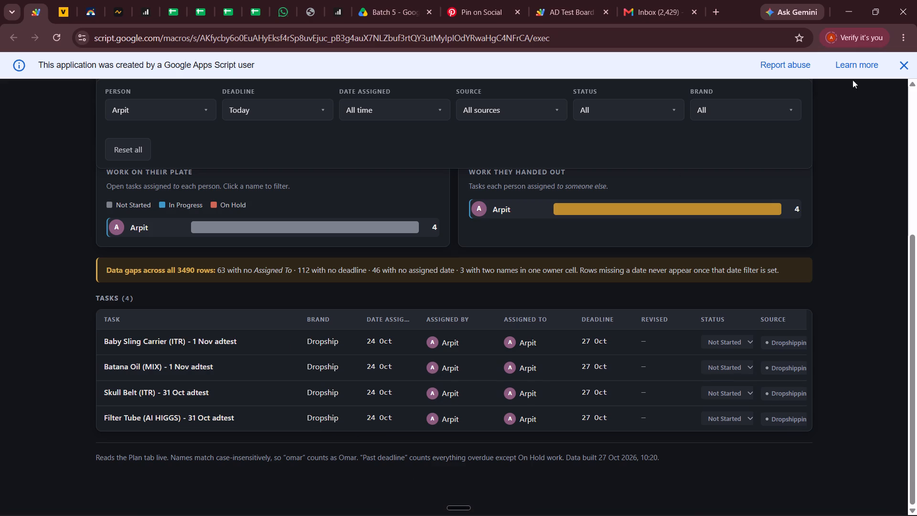
left_click_drag(865, 71, 869, 4)
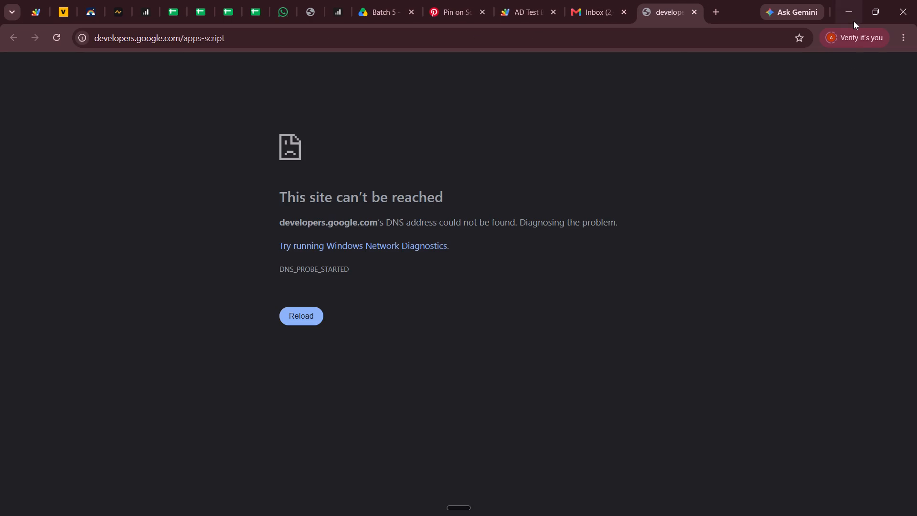
double_click(853, 21)
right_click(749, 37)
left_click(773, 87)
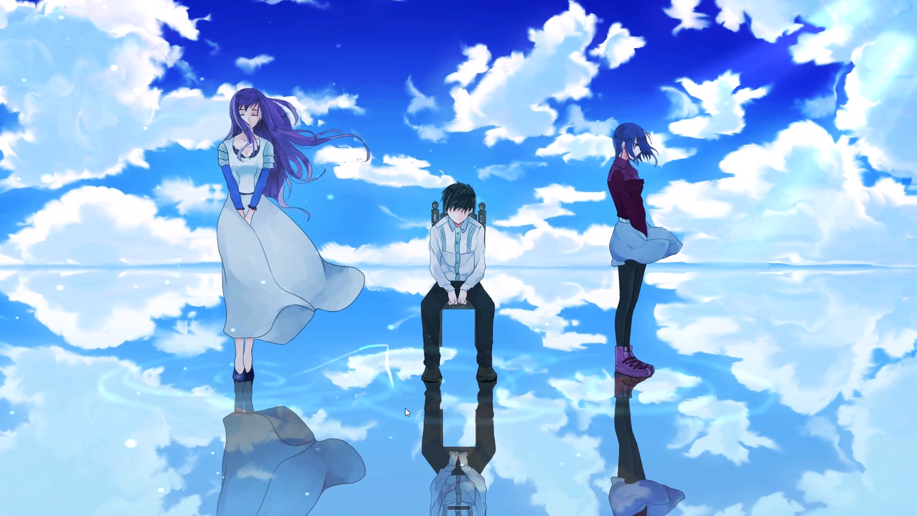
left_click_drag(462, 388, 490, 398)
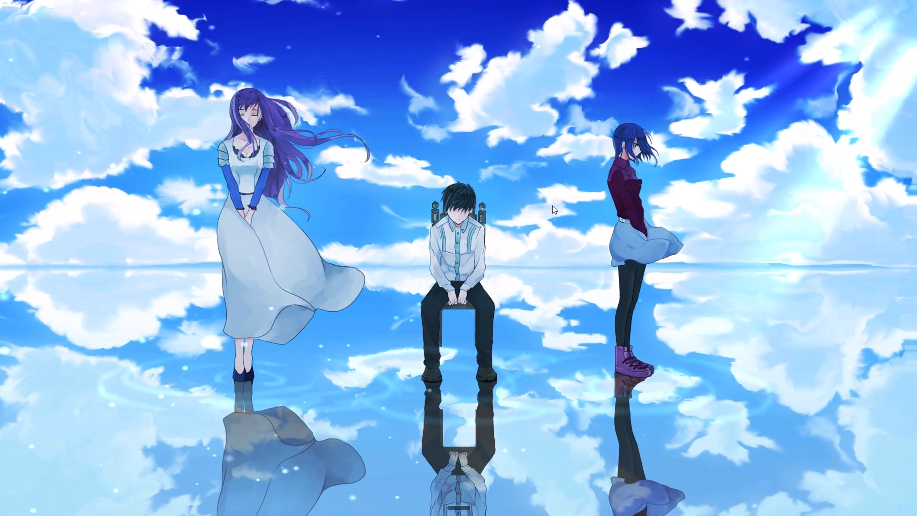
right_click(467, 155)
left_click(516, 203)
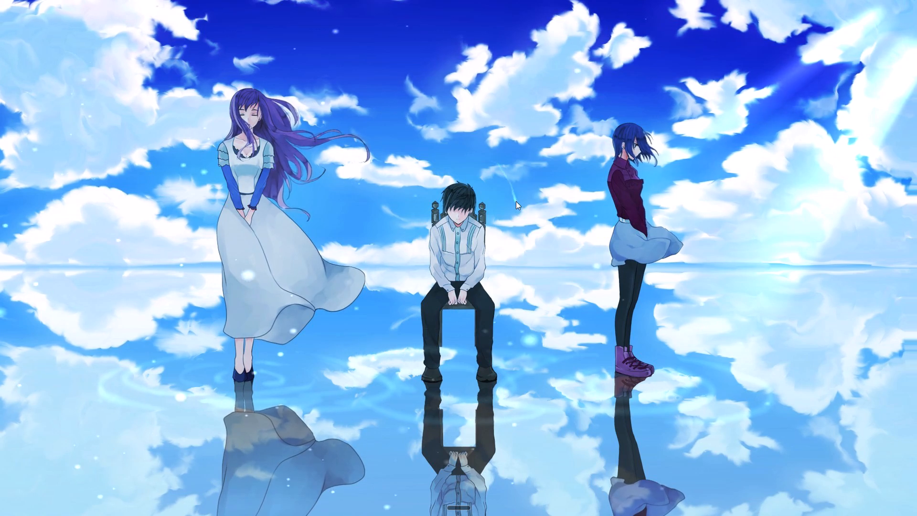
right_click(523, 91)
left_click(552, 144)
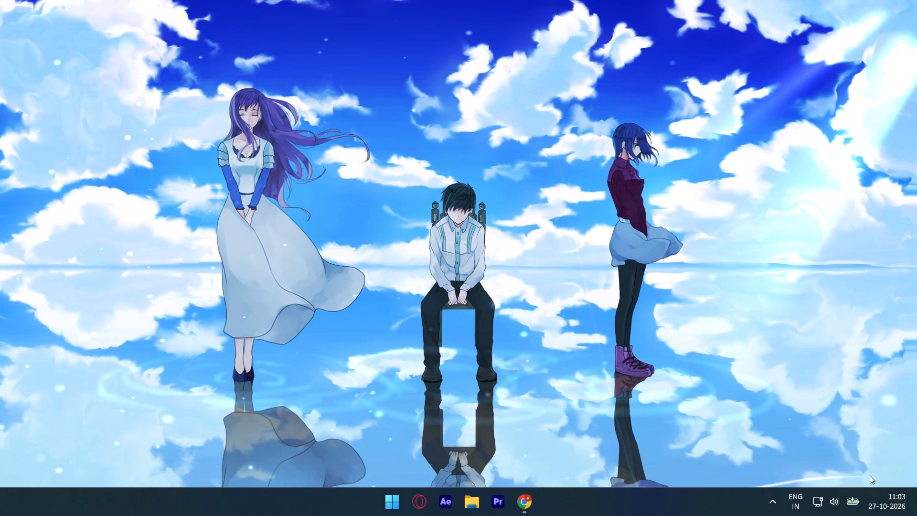
Exit the Wispr Flow and Codex background apps from the system tray's hidden icons.
left_click(781, 503)
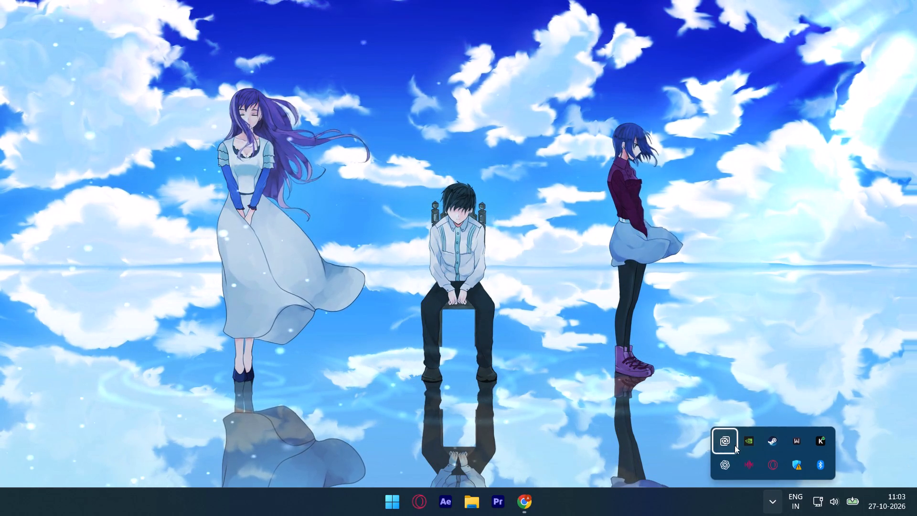
right_click(744, 441)
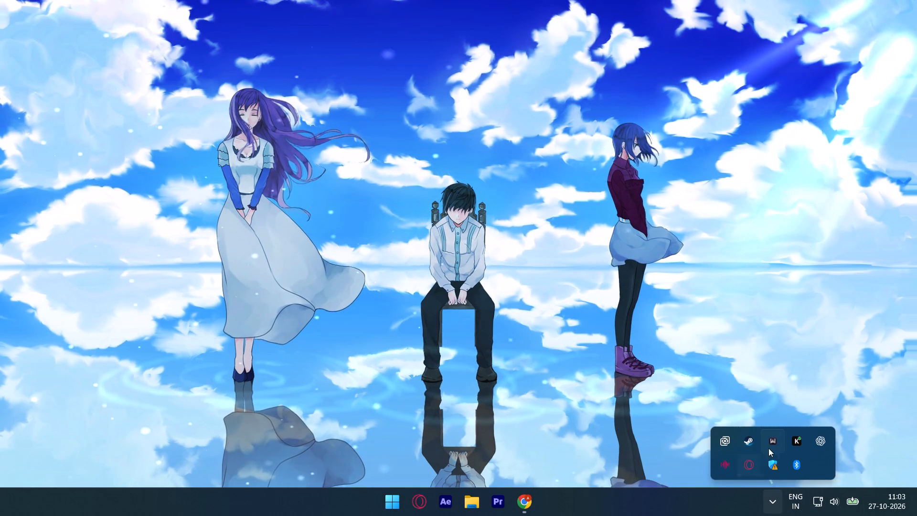
right_click(774, 441)
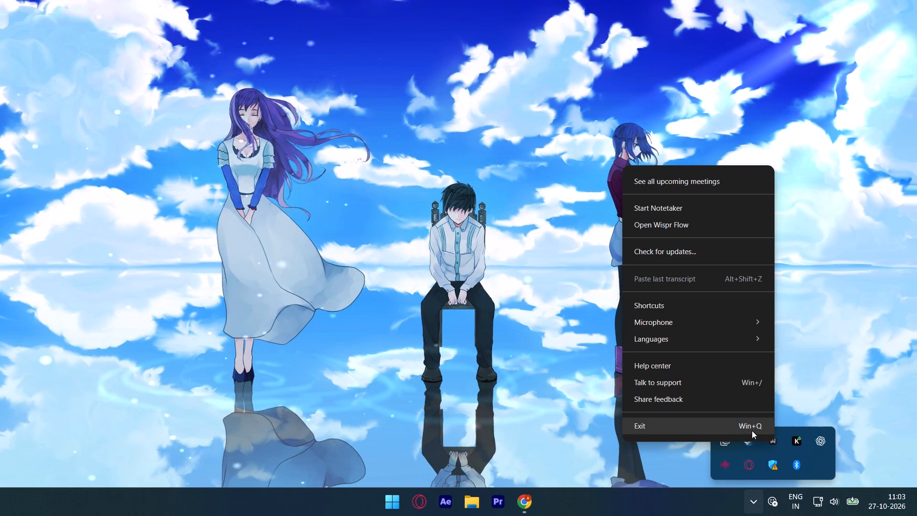
left_click(752, 430)
right_click(816, 445)
left_click(787, 435)
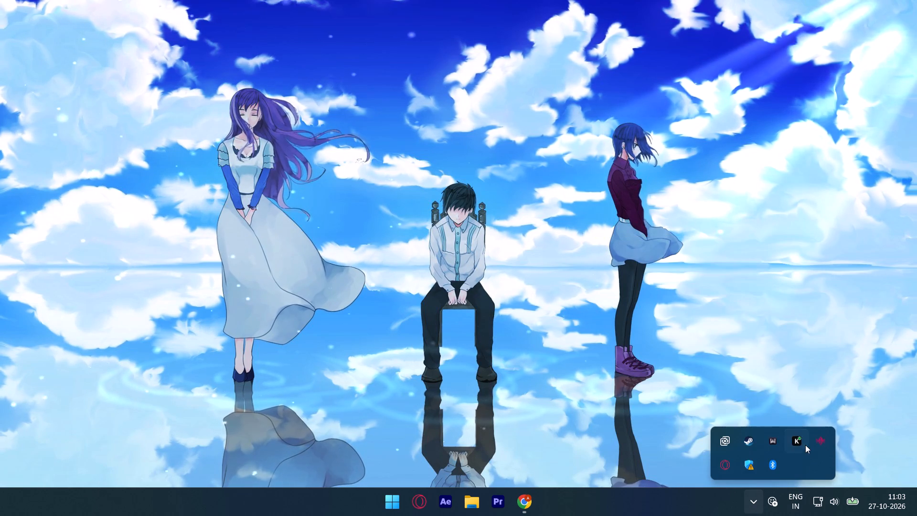
Close the Opera GX Browser Assistant and the Armoury Crate helper running in the system tray.
right_click(815, 442)
left_click(817, 437)
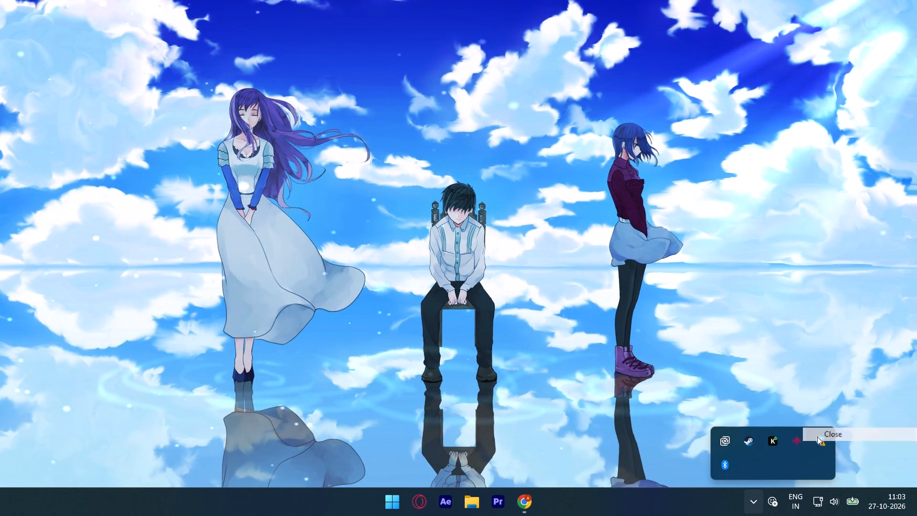
right_click(796, 444)
left_click(772, 462)
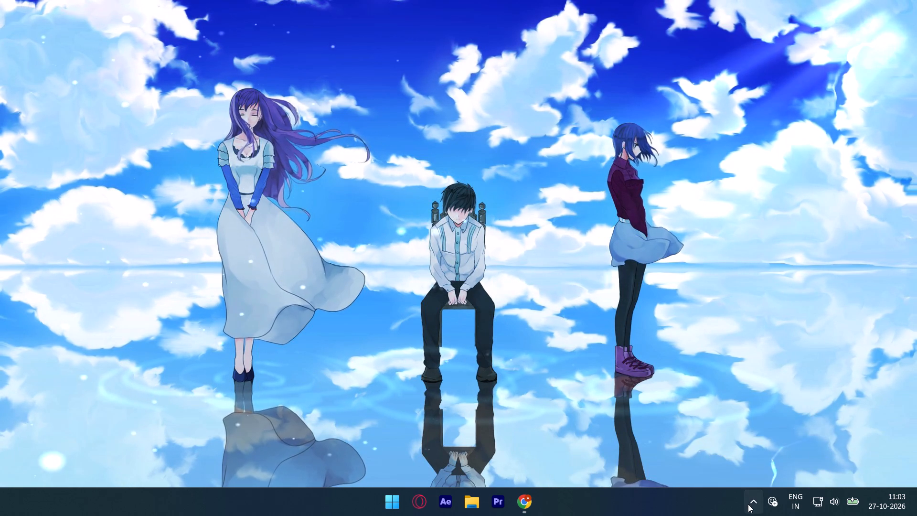
Reopen the system tray's hidden icons to check the remaining background apps.
left_click(748, 504)
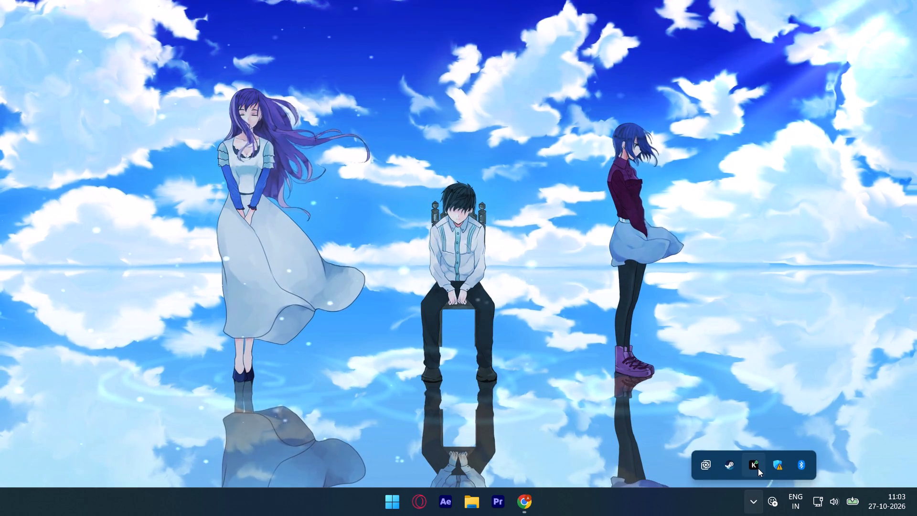